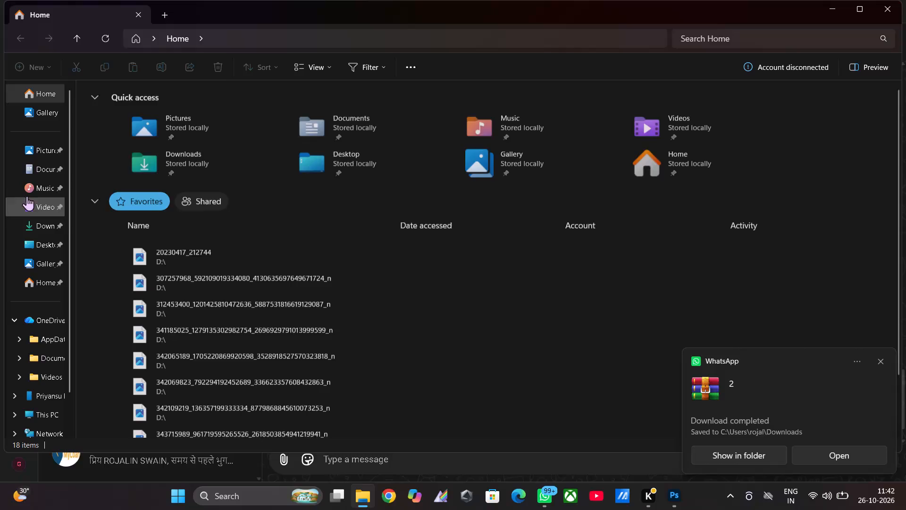
Extract the archive named 2 from Downloads into the folder Downloads\2, showing the extracted files when complete.
{"action": "left_click", "coordinate": [31, 225]}
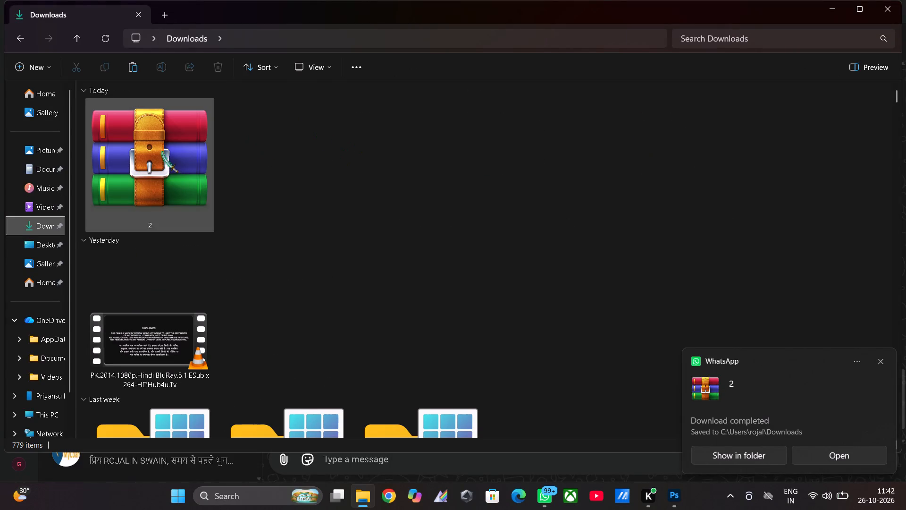
{"action": "right_click", "coordinate": [162, 153]}
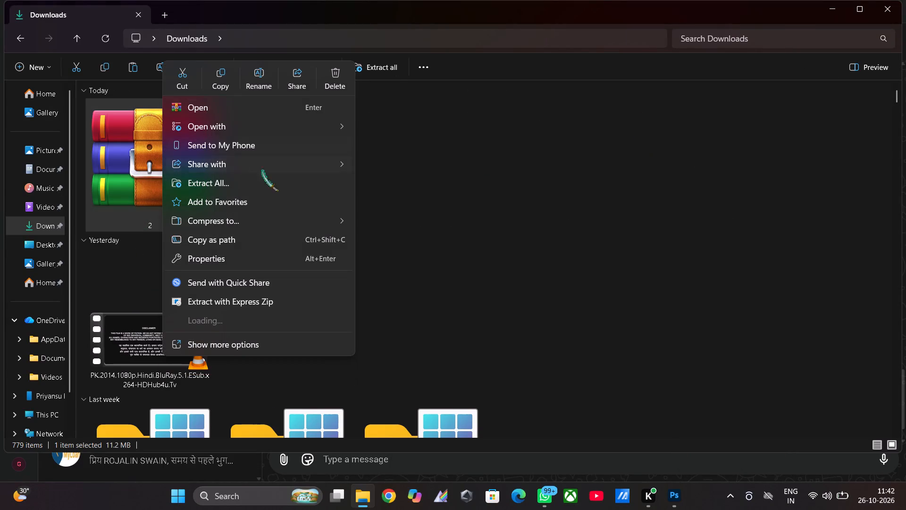
{"action": "left_click", "coordinate": [252, 181]}
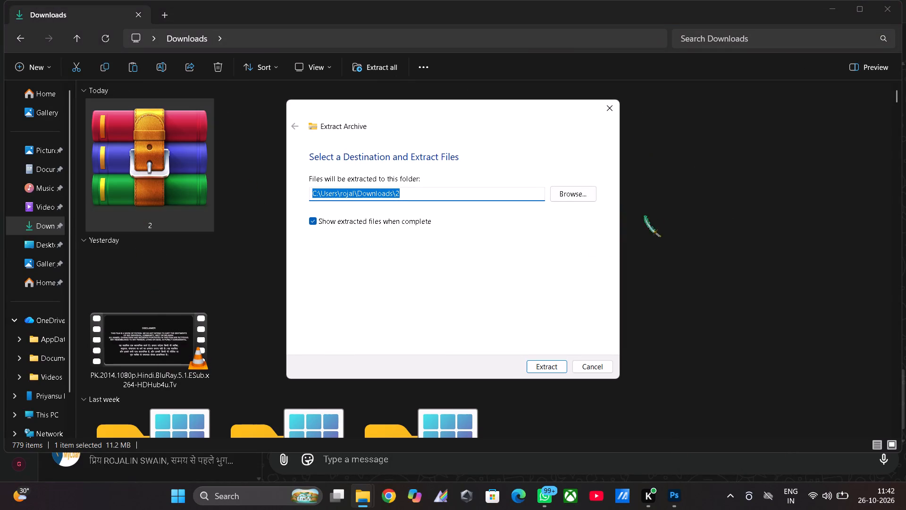
{"action": "left_click", "coordinate": [553, 364]}
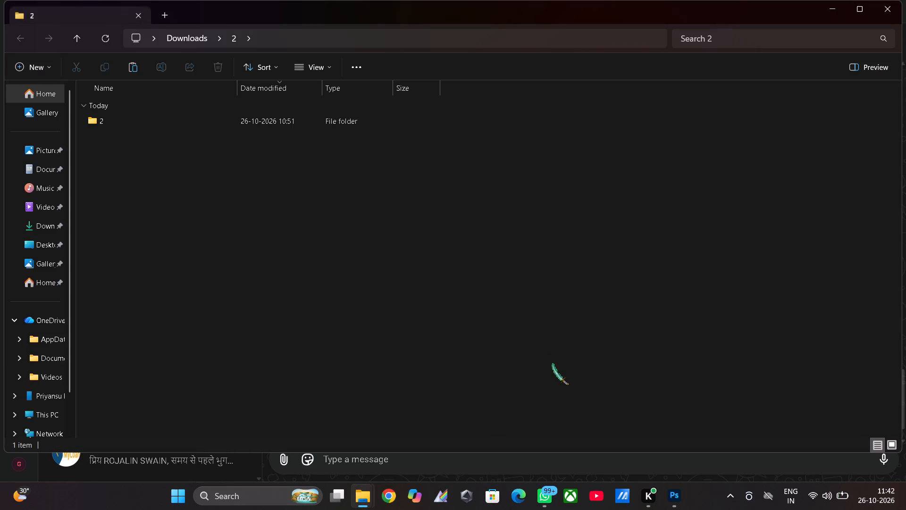
Look through the extracted Comp-1 and Comp folders and view the pexels-pixabay-274973 image from Comp.
{"action": "double_click", "coordinate": [289, 118]}
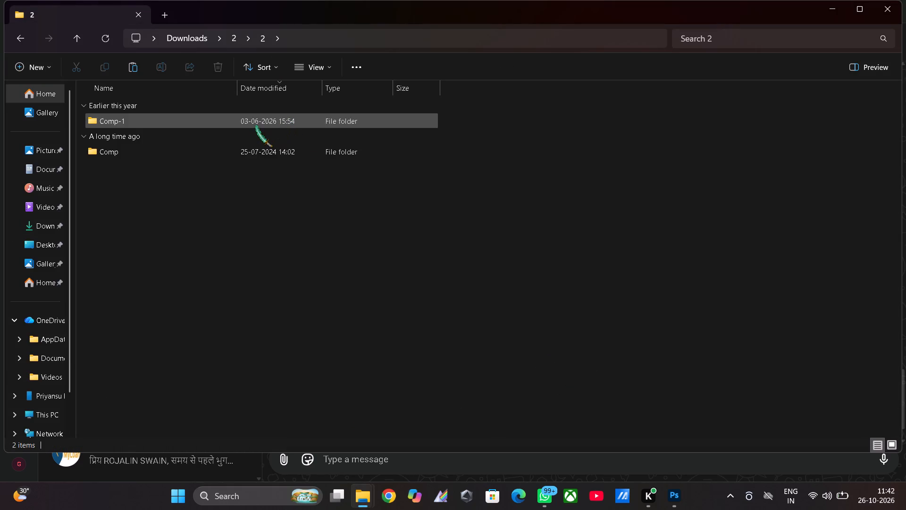
{"action": "double_click", "coordinate": [256, 126]}
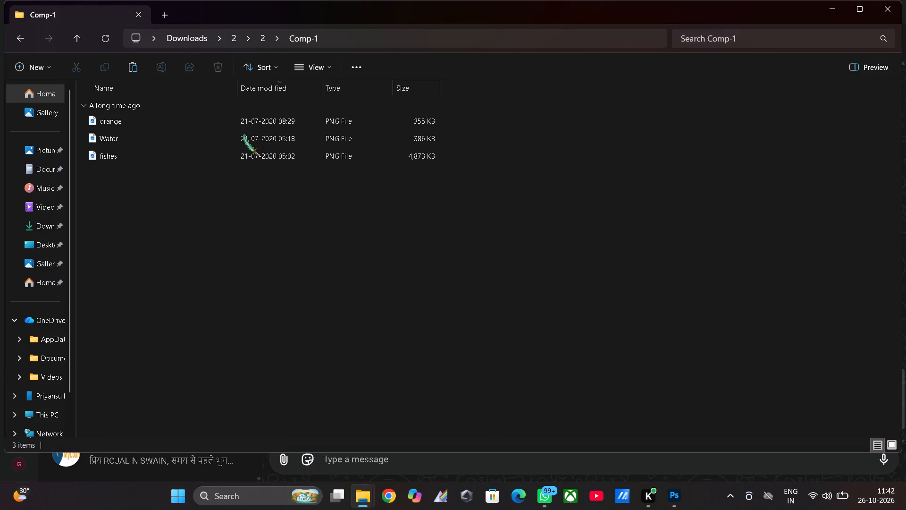
{"action": "left_click", "coordinate": [15, 42]}
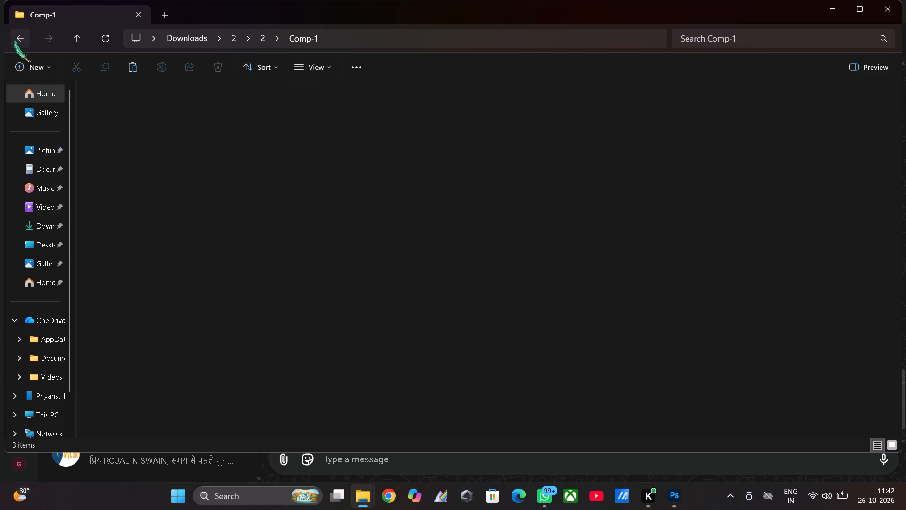
{"action": "double_click", "coordinate": [134, 146]}
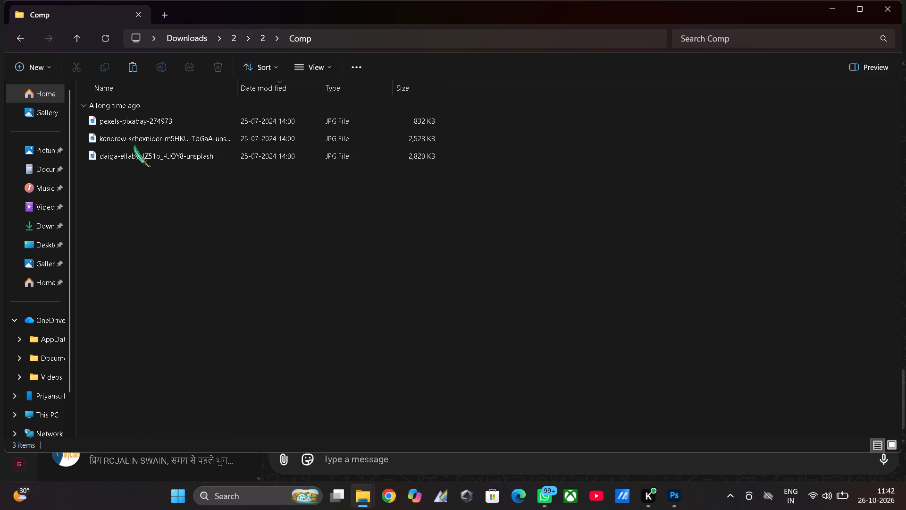
{"action": "double_click", "coordinate": [140, 123]}
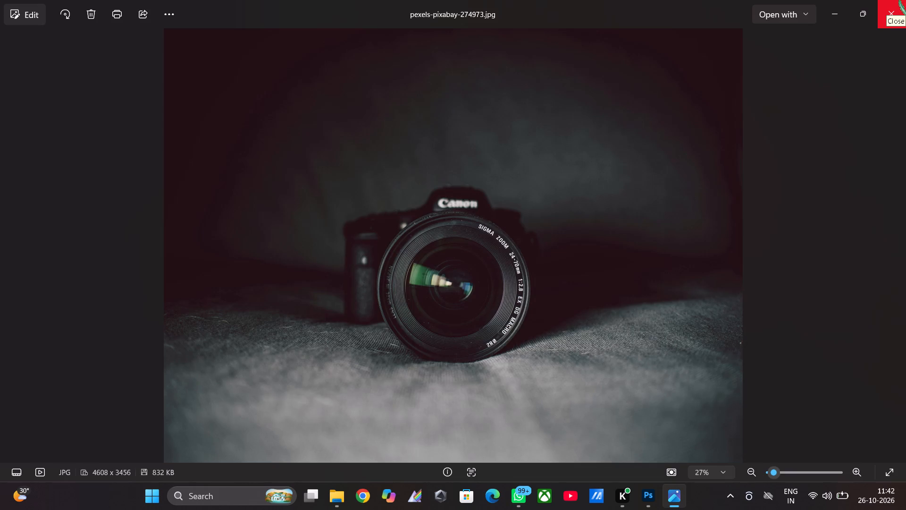
Close the camera photo and preview the other two JPG images in the Comp folder one after the other.
{"action": "left_click", "coordinate": [899, 1]}
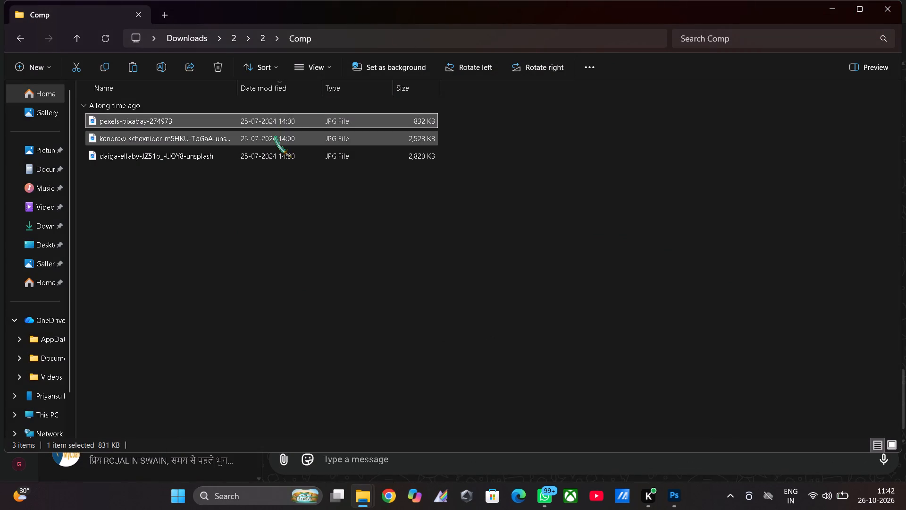
{"action": "double_click", "coordinate": [275, 136]}
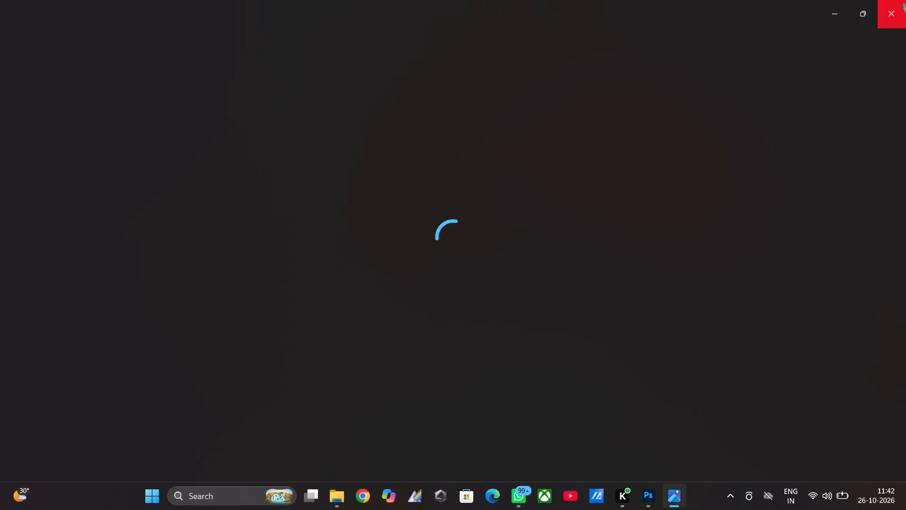
{"action": "left_click", "coordinate": [904, 4]}
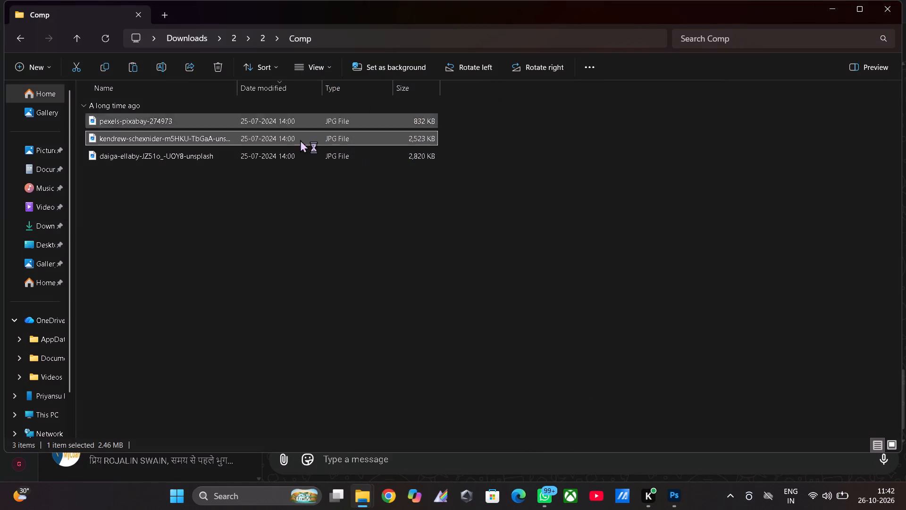
{"action": "double_click", "coordinate": [268, 160]}
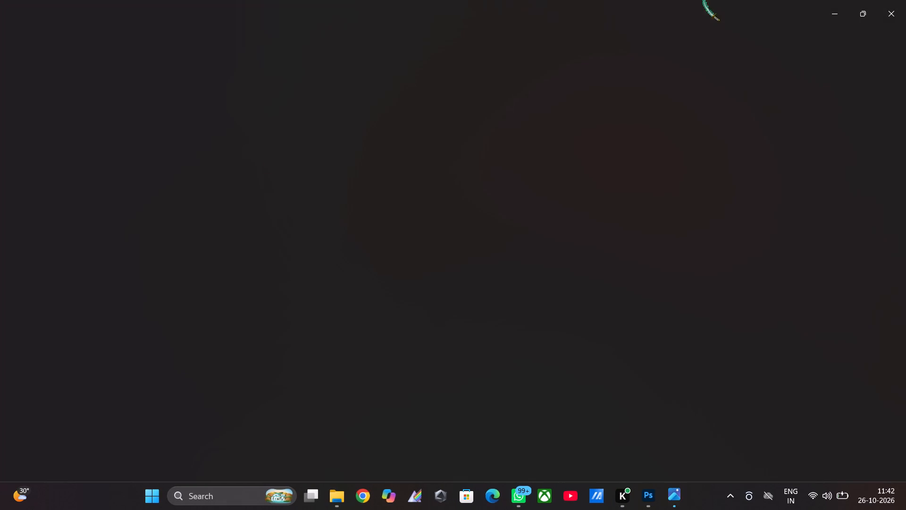
Close the previewed image and go back from the Comp folder to its parent folder 2.
{"action": "left_click", "coordinate": [903, 1]}
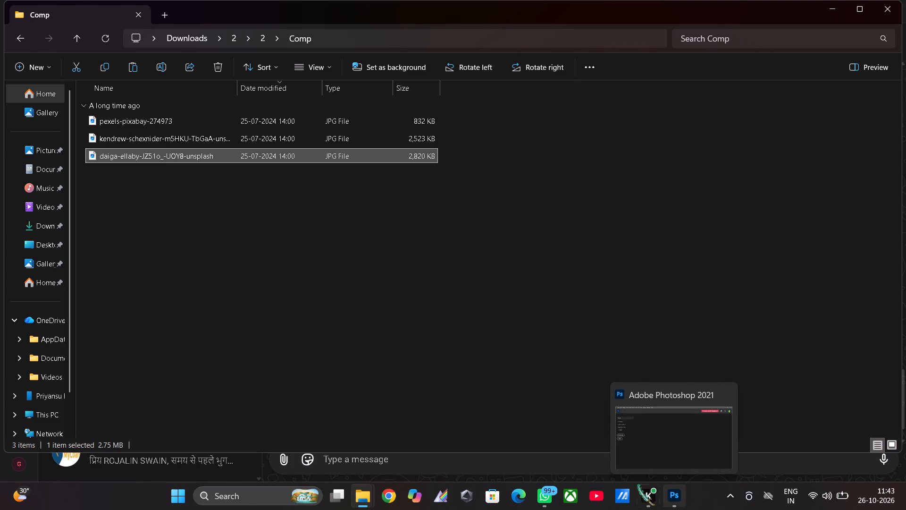
{"action": "left_click", "coordinate": [18, 33]}
{"action": "left_click", "coordinate": [18, 33]}
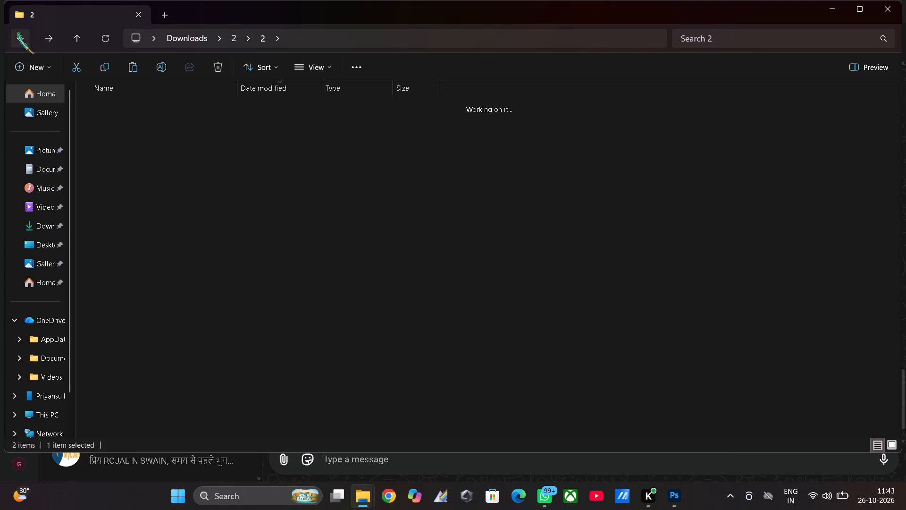
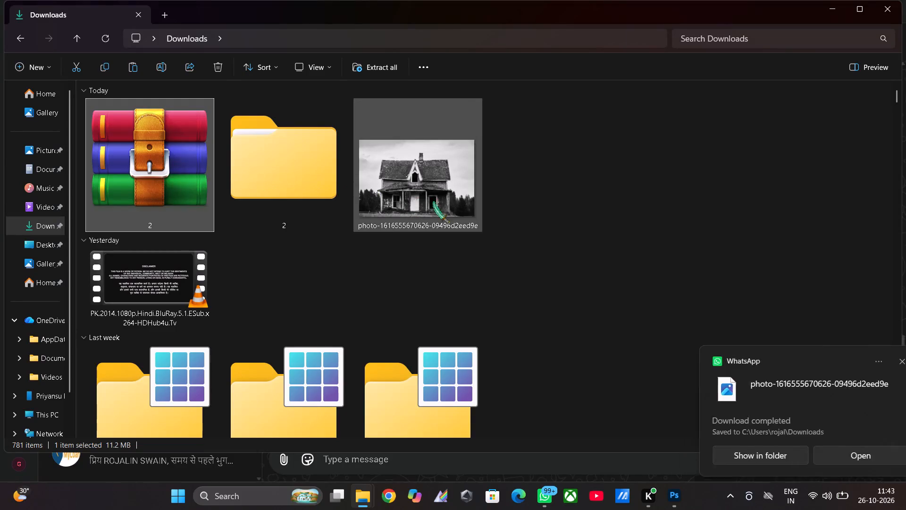
Switch to Photoshop, set the new document's size units to Pixels, and open its width for editing.
{"action": "left_click", "coordinate": [676, 504]}
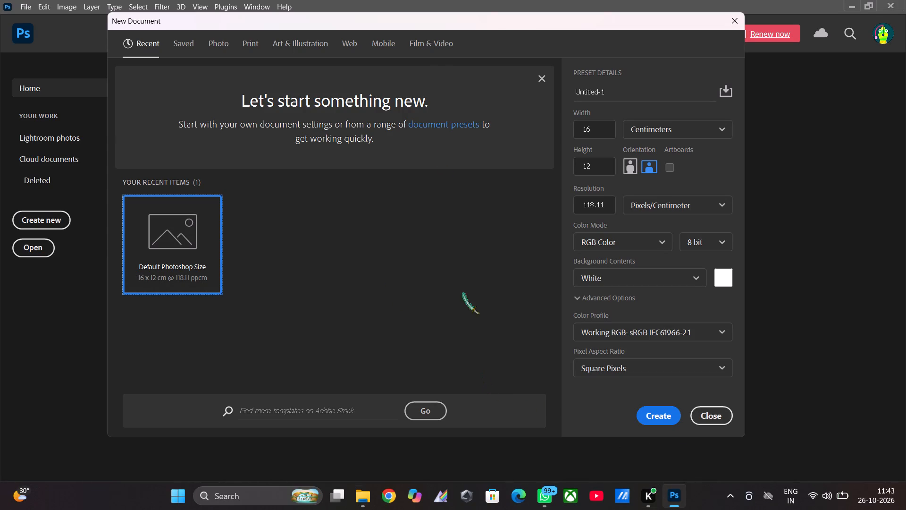
{"action": "left_click", "coordinate": [704, 134]}
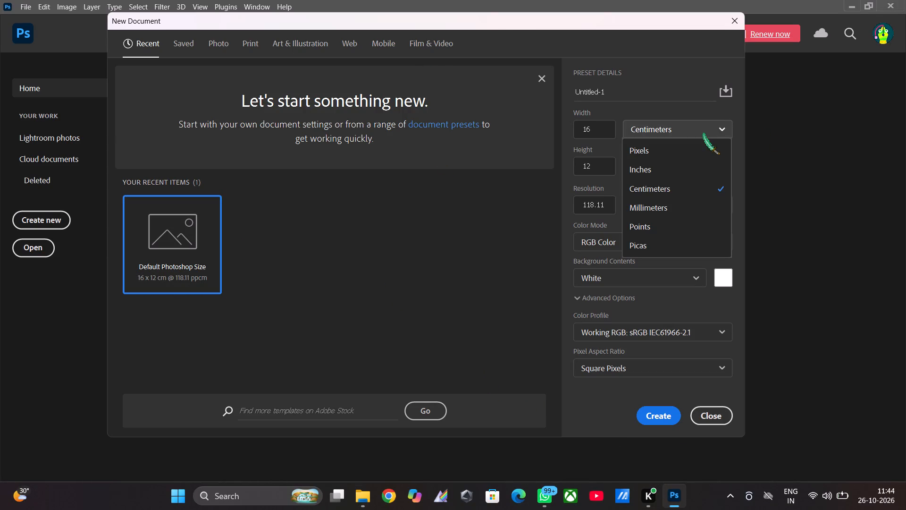
{"action": "left_click", "coordinate": [641, 144]}
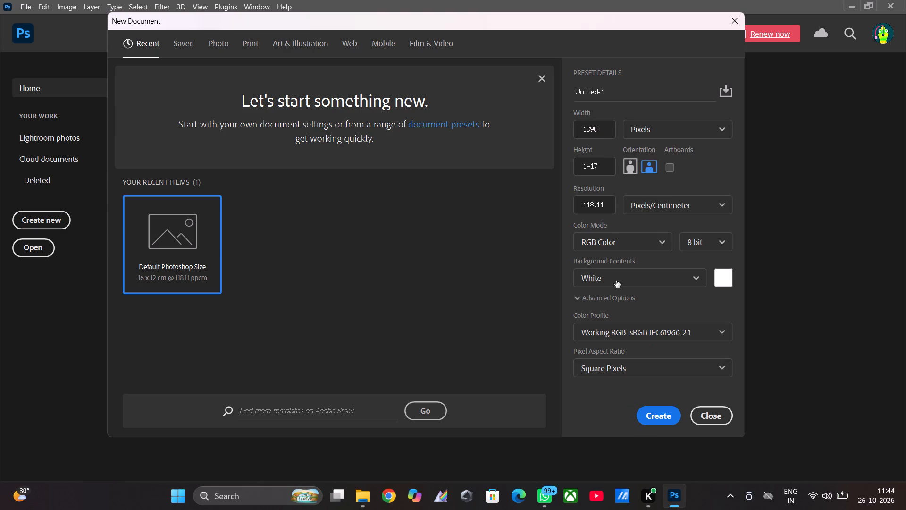
{"action": "left_click_drag", "start_coordinate": [604, 129], "coordinate": [587, 128]}
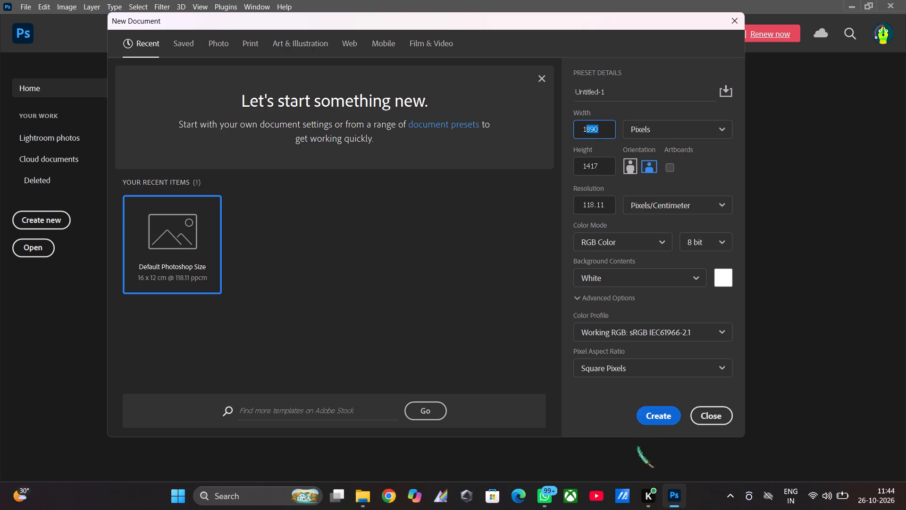
Switch from Photoshop back to the open File Explorer windows.
{"action": "left_click", "coordinate": [370, 496]}
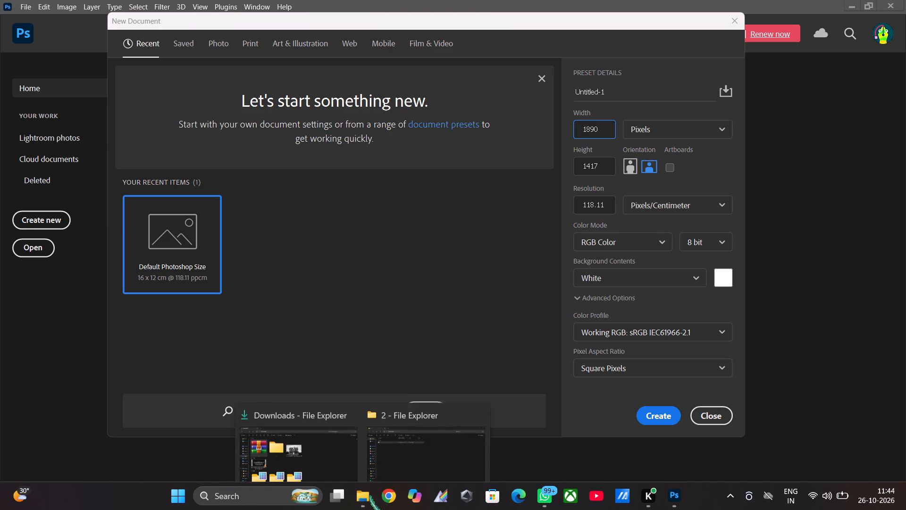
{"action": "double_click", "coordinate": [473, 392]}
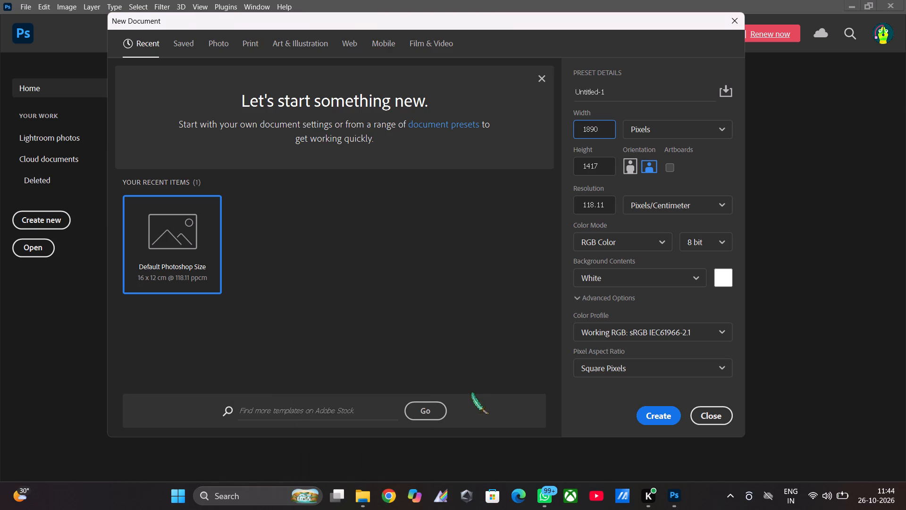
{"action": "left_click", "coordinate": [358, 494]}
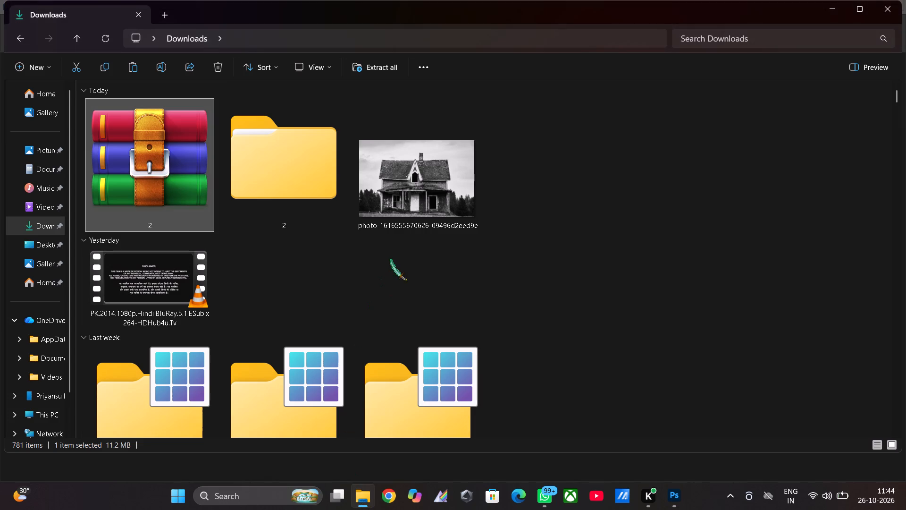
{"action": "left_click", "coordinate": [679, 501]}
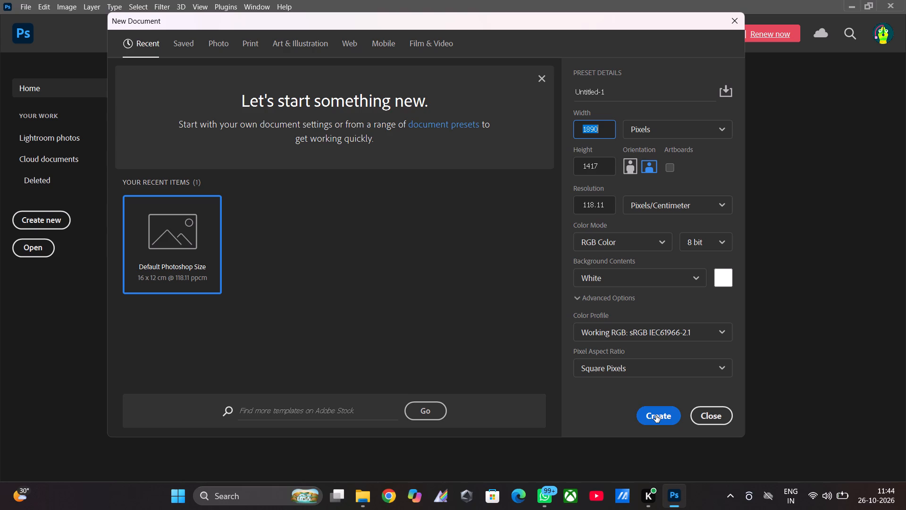
Create a new 1890 x 1417 pixel RGB document with a white background, named night.
{"action": "left_click", "coordinate": [630, 91]}
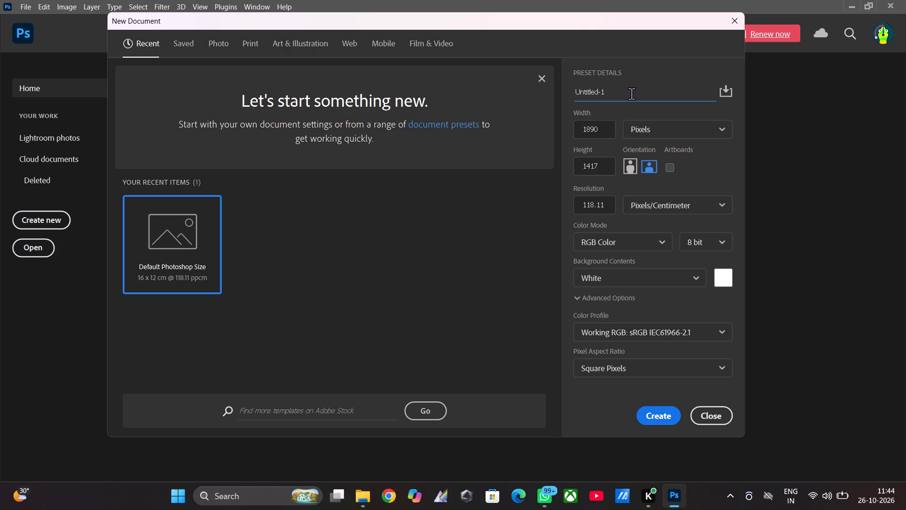
{"action": "key", "text": "BackSpace"}
{"action": "key", "text": "BackSpace"}
{"action": "key", "text": "BackSpace"}
{"action": "key", "text": "BackSpace"}
{"action": "key", "text": "BackSpace"}
{"action": "key", "text": "BackSpace"}
{"action": "key", "text": "BackSpace"}
{"action": "key", "text": "BackSpace"}
{"action": "key", "text": "BackSpace"}
{"action": "key", "text": "BackSpace"}
{"action": "key", "text": "BackSpace"}
{"action": "key", "text": "BackSpace"}
{"action": "key", "text": "BackSpace"}
{"action": "key", "text": "BackSpace"}
{"action": "key", "text": "BackSpace"}
{"action": "key", "text": "BackSpace"}
{"action": "key", "text": "BackSpace"}
{"action": "key", "text": "BackSpace"}
{"action": "key", "text": "BackSpace"}
{"action": "type", "text": "night"}
{"action": "key", "text": "space"}
{"action": "left_click", "coordinate": [665, 414]}
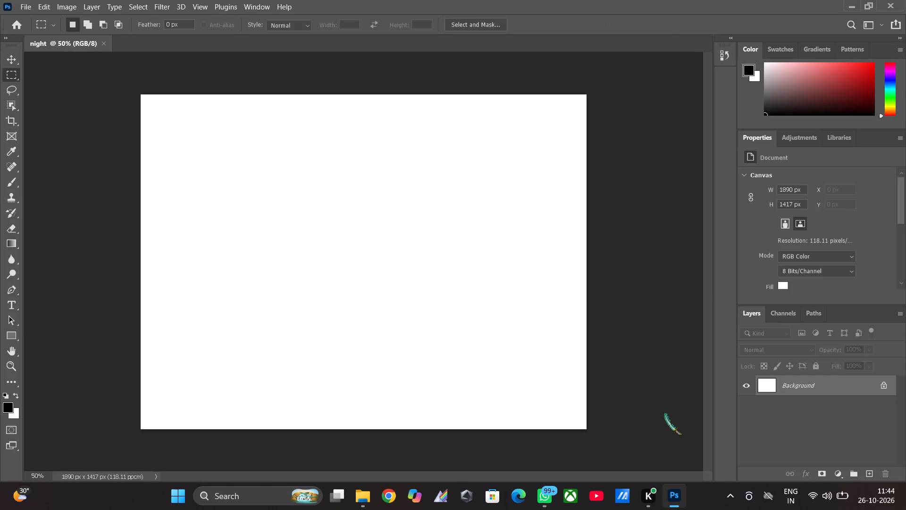
Place the black-and-white abandoned house photo from the Downloads folder into the night document.
{"action": "left_click", "coordinate": [361, 509]}
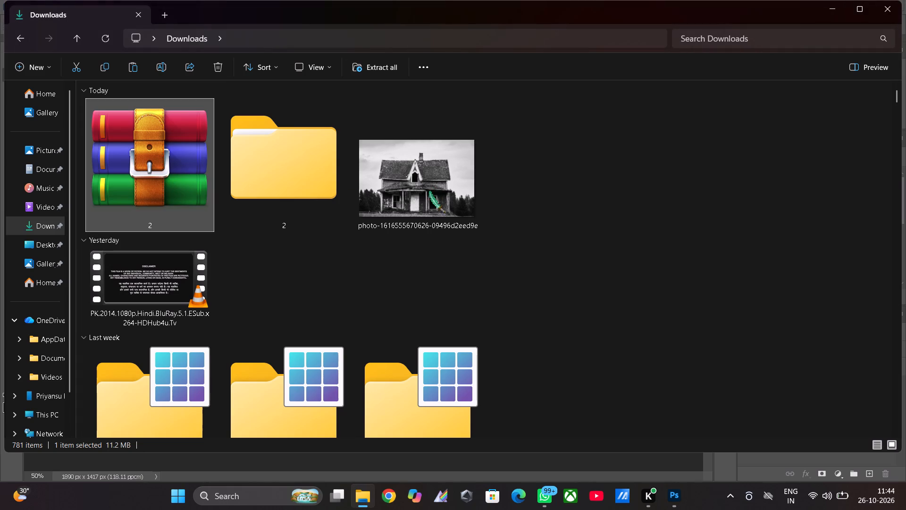
{"action": "left_click_drag", "start_coordinate": [429, 193], "coordinate": [690, 487]}
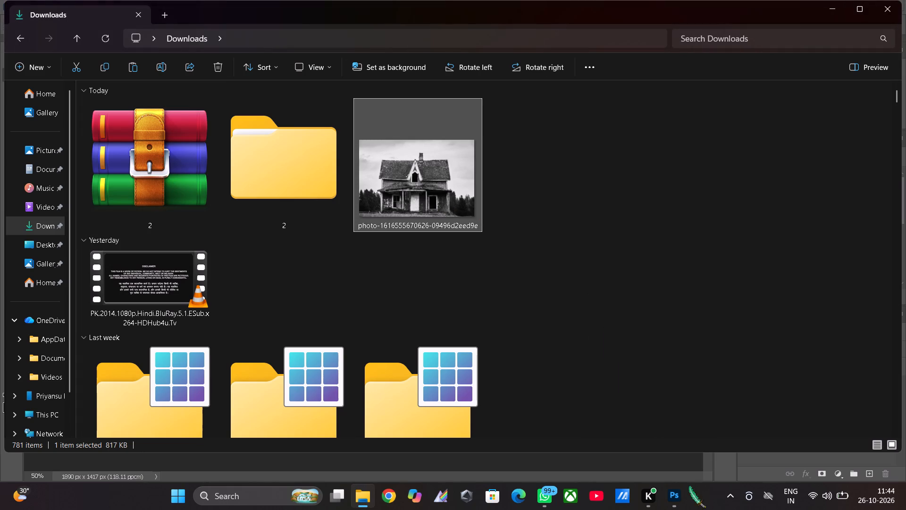
{"action": "left_click_drag", "start_coordinate": [690, 487], "coordinate": [323, 254]}
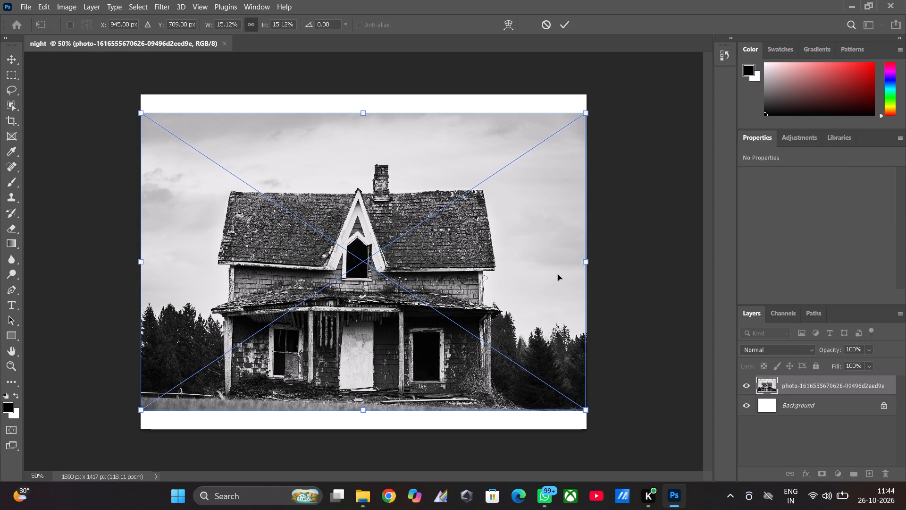
Scale the placed house photo proportionally to about 17.27% and position it so it covers the whole canvas.
{"action": "left_click_drag", "start_coordinate": [587, 410], "coordinate": [592, 412]}
{"action": "left_click_drag", "start_coordinate": [592, 412], "coordinate": [631, 438]}
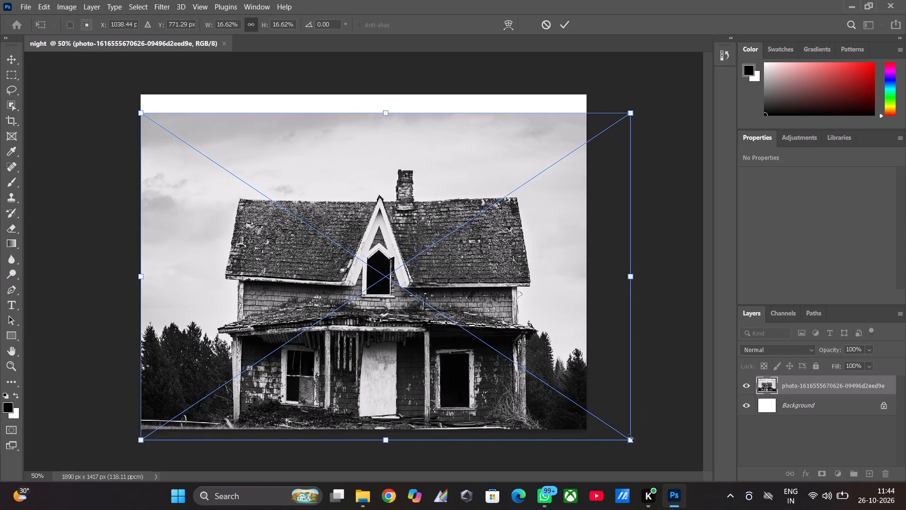
{"action": "left_click_drag", "start_coordinate": [494, 384], "coordinate": [491, 372]}
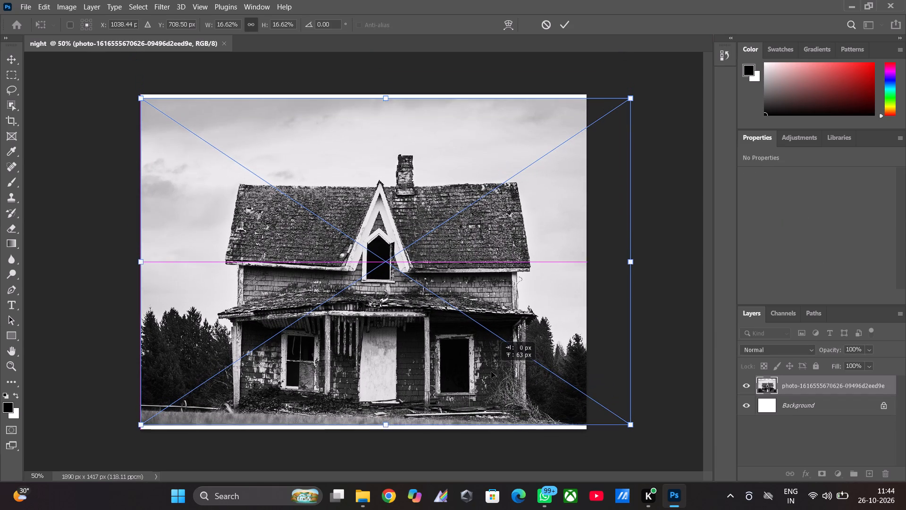
{"action": "left_click_drag", "start_coordinate": [491, 372], "coordinate": [491, 368]}
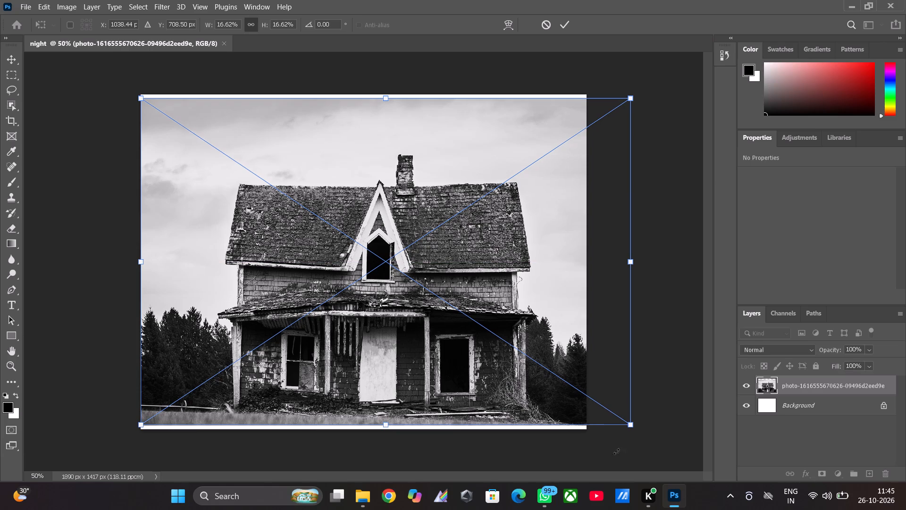
{"action": "left_click_drag", "start_coordinate": [631, 425], "coordinate": [652, 436]}
{"action": "left_click_drag", "start_coordinate": [558, 386], "coordinate": [558, 378]}
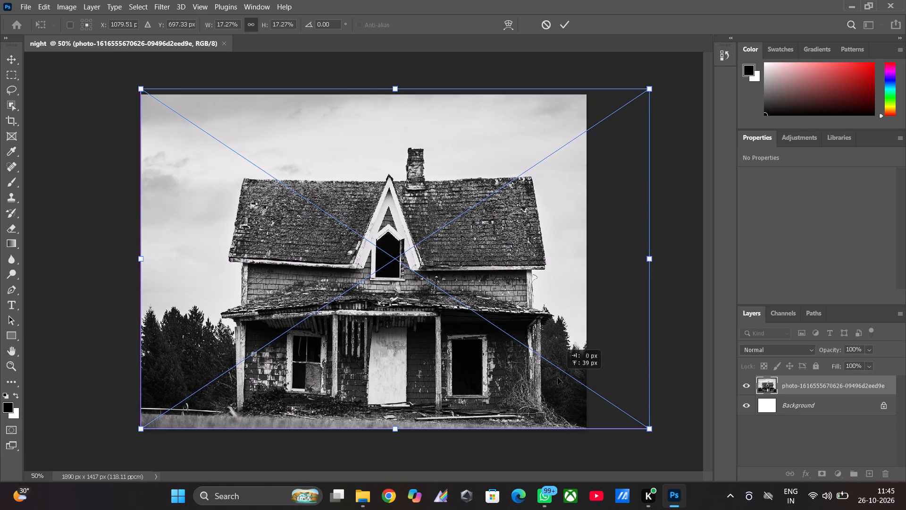
{"action": "left_click_drag", "start_coordinate": [558, 378], "coordinate": [548, 379]}
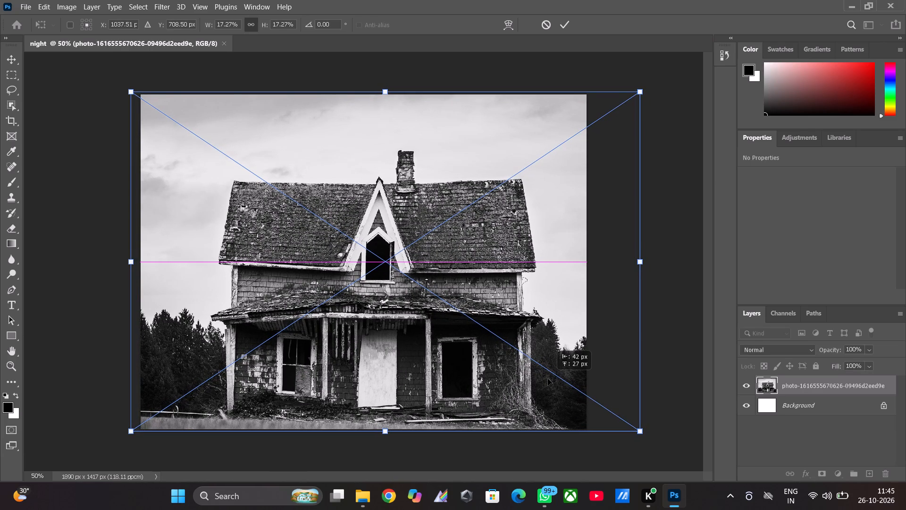
{"action": "left_click_drag", "start_coordinate": [548, 379], "coordinate": [548, 379]}
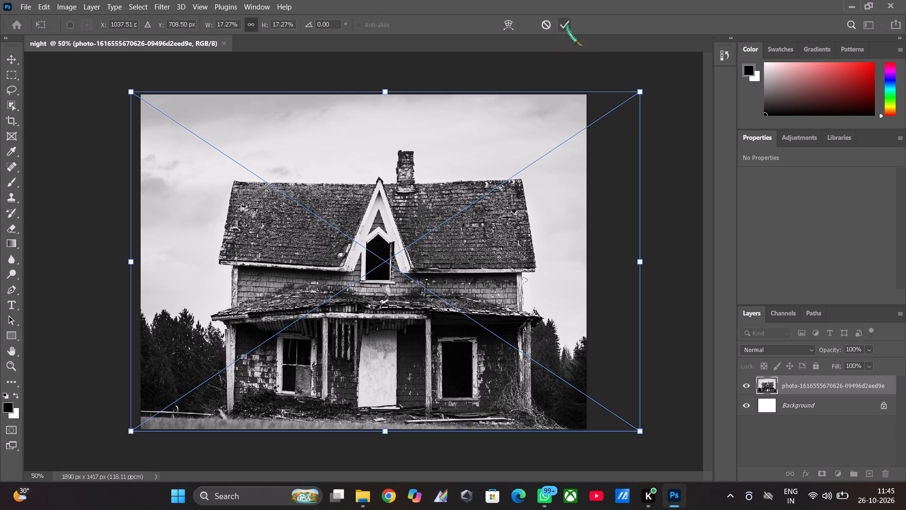
{"action": "left_click", "coordinate": [567, 25]}
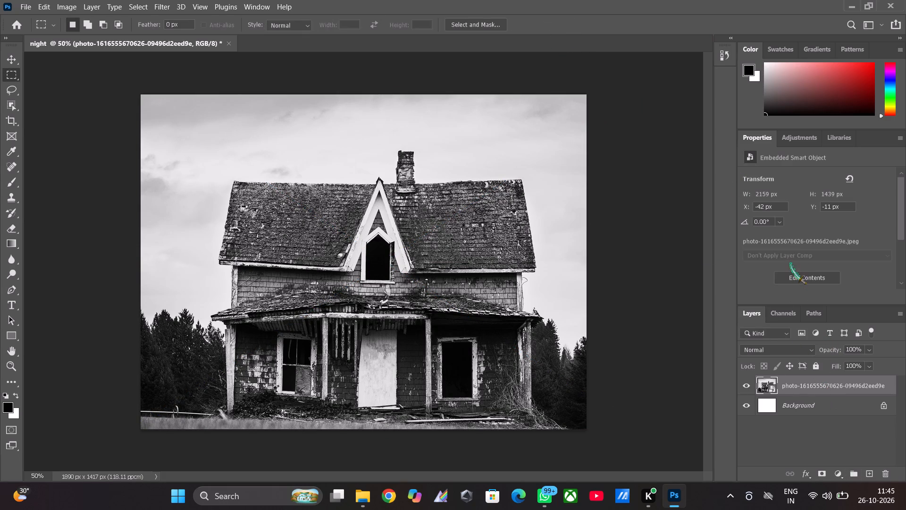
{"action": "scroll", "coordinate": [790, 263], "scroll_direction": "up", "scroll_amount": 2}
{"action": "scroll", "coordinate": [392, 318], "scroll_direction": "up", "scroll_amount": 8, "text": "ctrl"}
Dock the Color, Swatches, Gradients and Patterns panels as icons in the collapsed panel strip.
{"action": "left_click", "coordinate": [746, 48]}
{"action": "left_click_drag", "start_coordinate": [746, 48], "coordinate": [729, 77]}
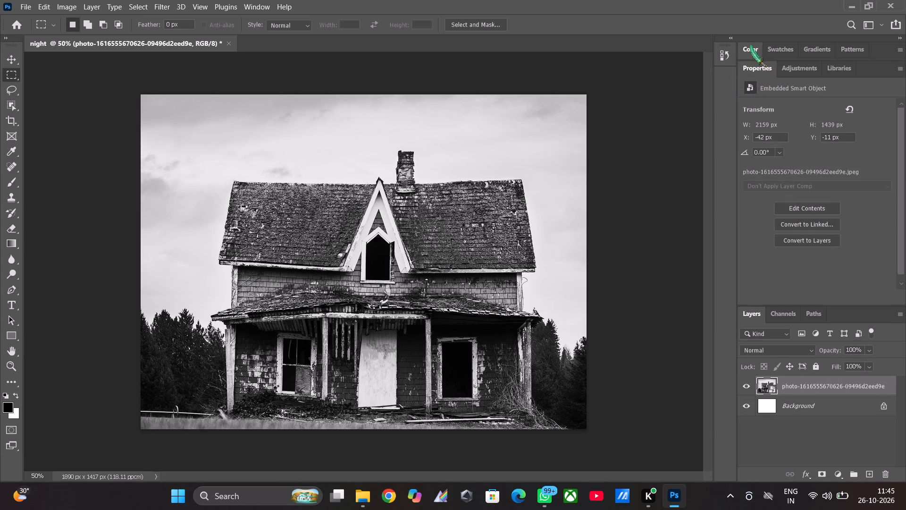
{"action": "left_click_drag", "start_coordinate": [750, 44], "coordinate": [721, 78]}
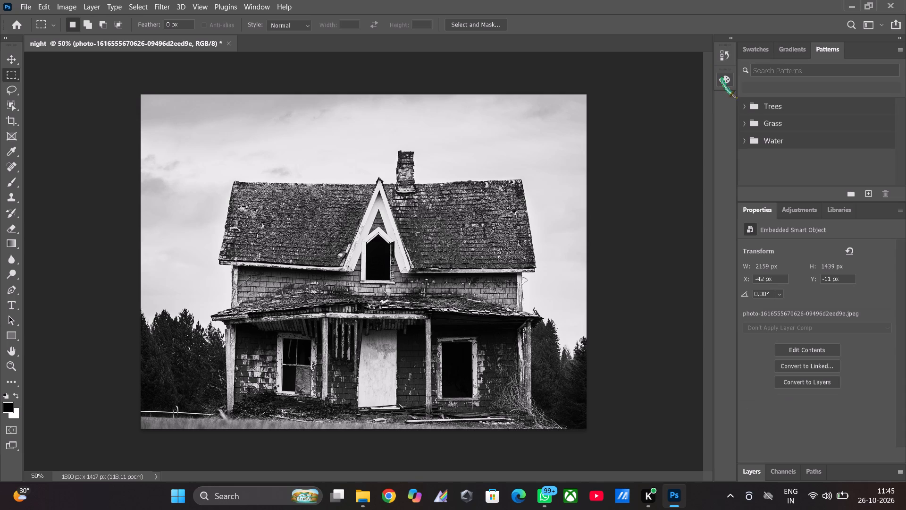
{"action": "left_click_drag", "start_coordinate": [758, 48], "coordinate": [748, 60]}
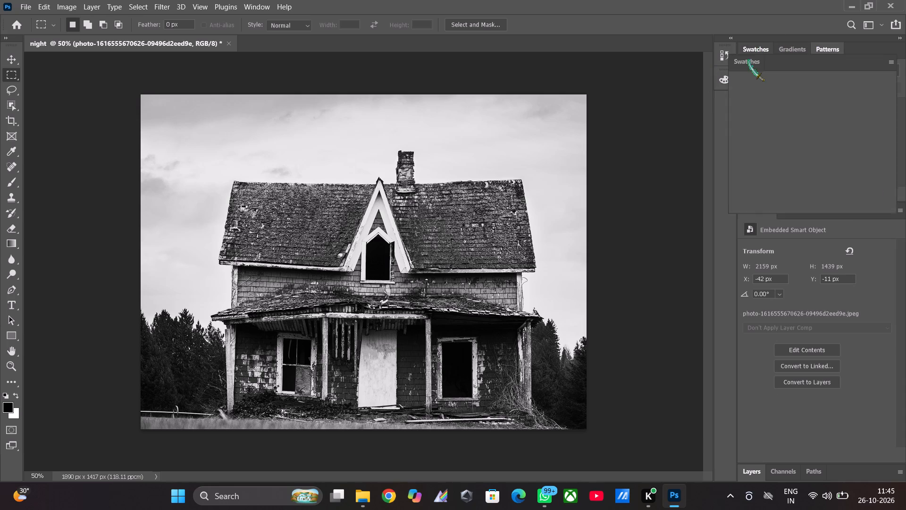
{"action": "left_click_drag", "start_coordinate": [748, 60], "coordinate": [725, 98]}
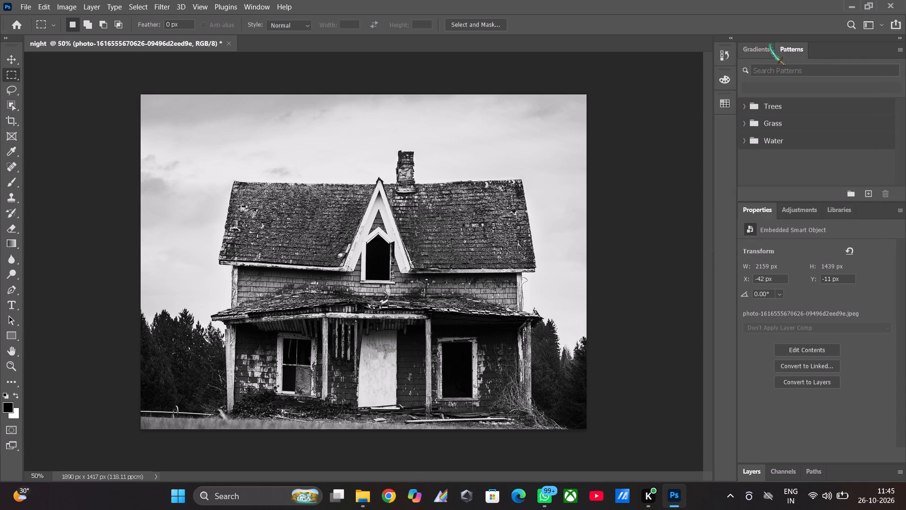
{"action": "left_click_drag", "start_coordinate": [766, 47], "coordinate": [730, 127]}
{"action": "left_click_drag", "start_coordinate": [755, 49], "coordinate": [729, 147]}
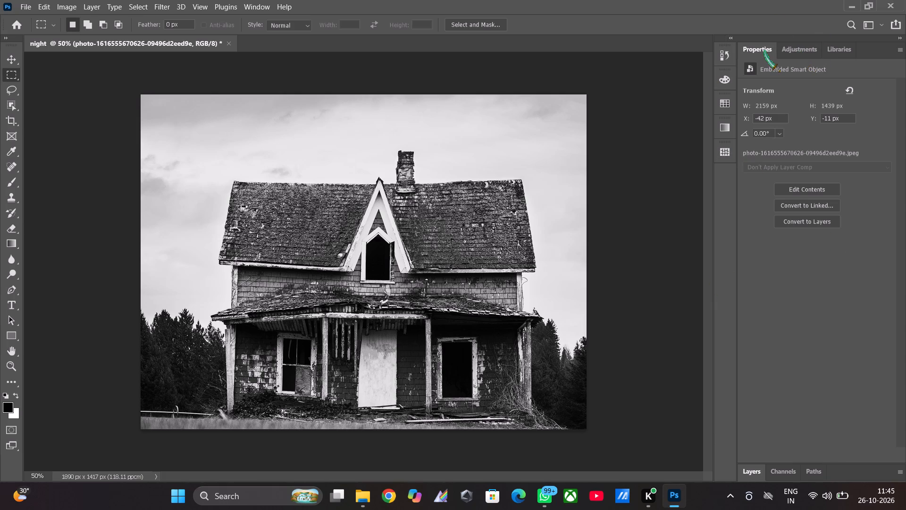
Dock the Properties, Adjustments and Libraries panels as icons too, leaving the Layers group expanded to show the layers.
{"action": "left_click_drag", "start_coordinate": [764, 51], "coordinate": [727, 175]}
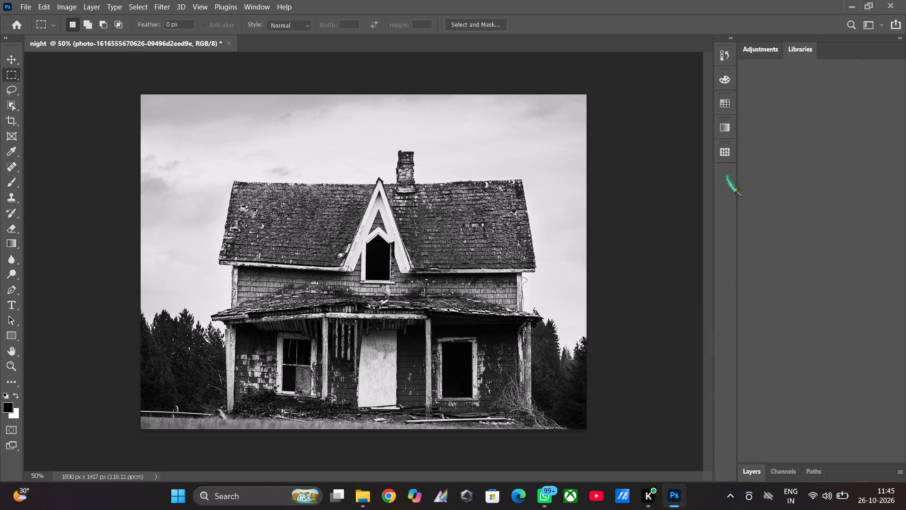
{"action": "left_click_drag", "start_coordinate": [767, 49], "coordinate": [725, 198]}
{"action": "left_click_drag", "start_coordinate": [758, 52], "coordinate": [735, 155]}
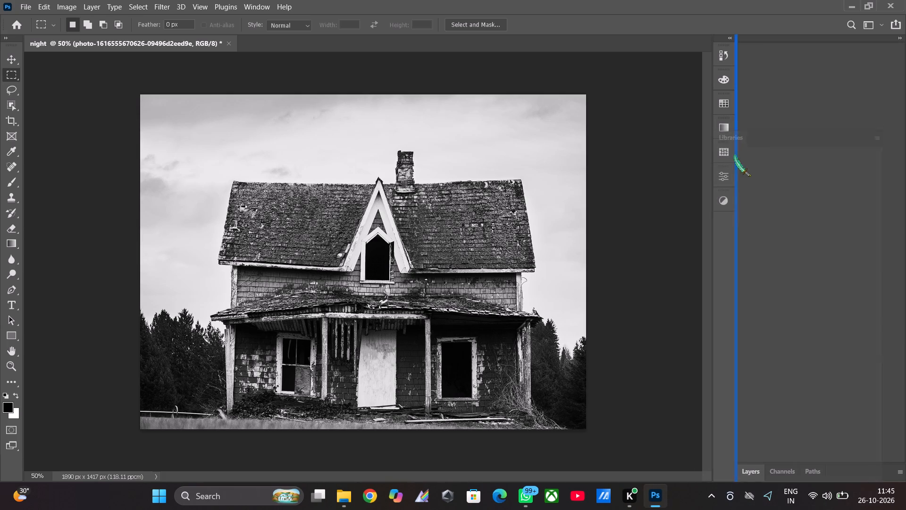
{"action": "left_click_drag", "start_coordinate": [735, 155], "coordinate": [726, 222]}
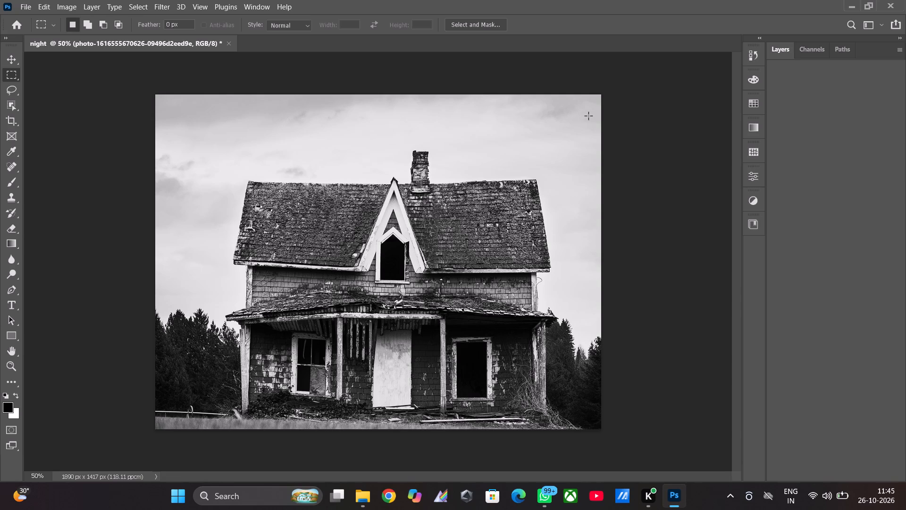
{"action": "left_click", "coordinate": [787, 43]}
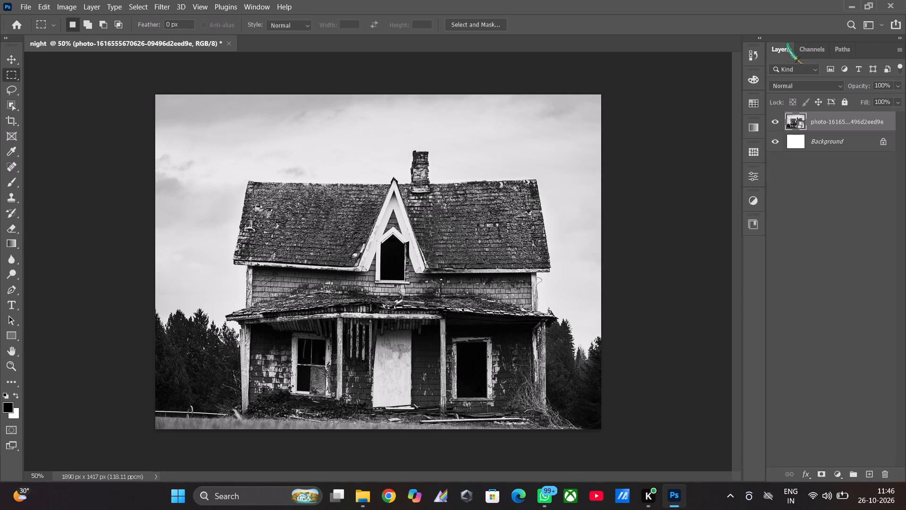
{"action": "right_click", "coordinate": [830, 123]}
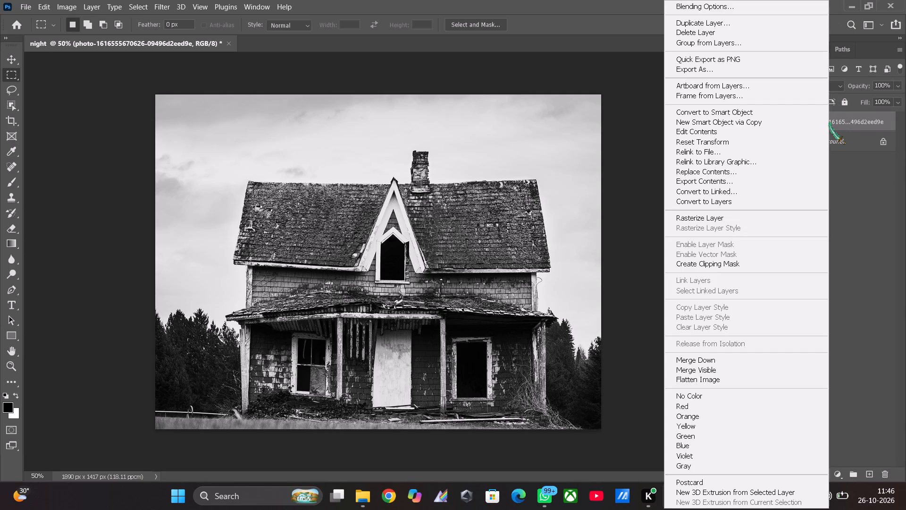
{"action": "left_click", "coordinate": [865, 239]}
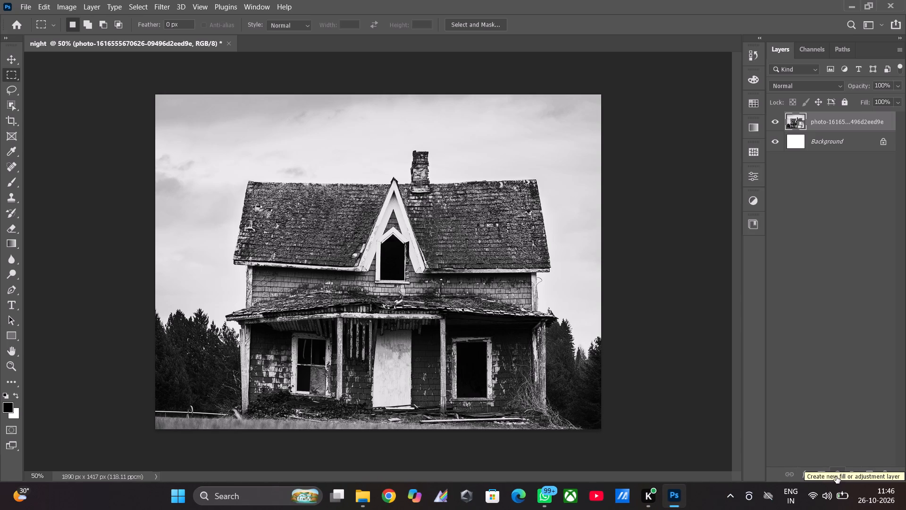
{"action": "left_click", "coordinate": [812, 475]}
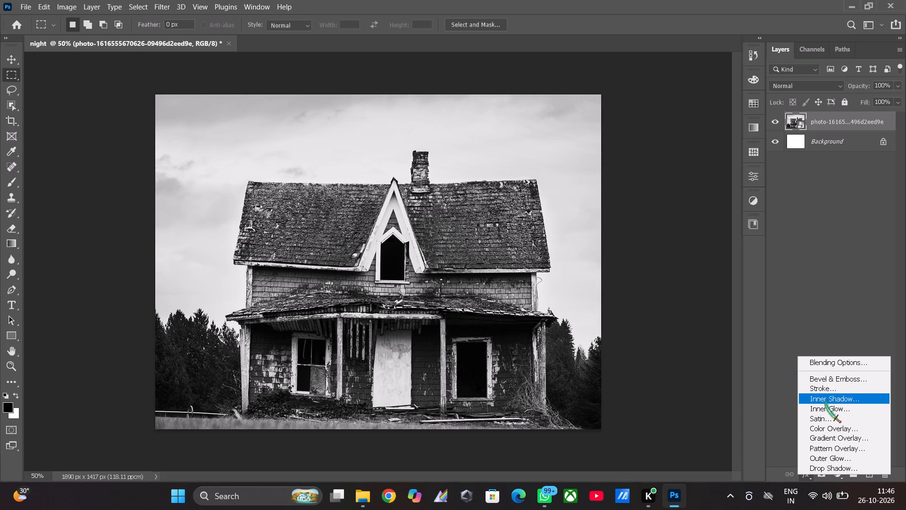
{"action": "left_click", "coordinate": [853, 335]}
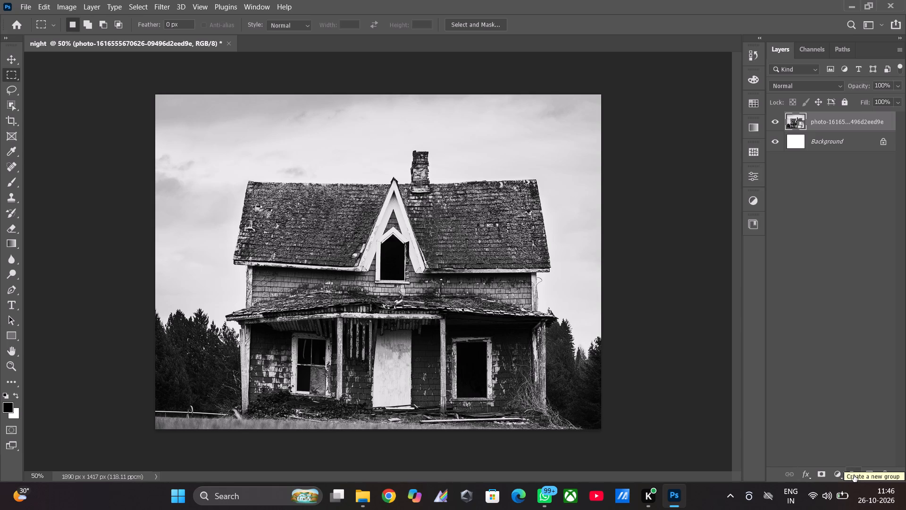
Switch to the Move tool.
{"action": "left_click", "coordinate": [3, 62]}
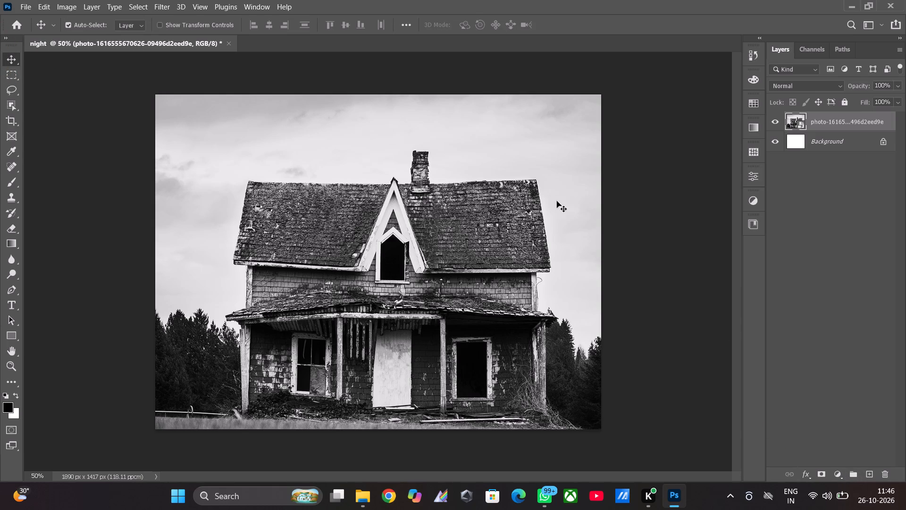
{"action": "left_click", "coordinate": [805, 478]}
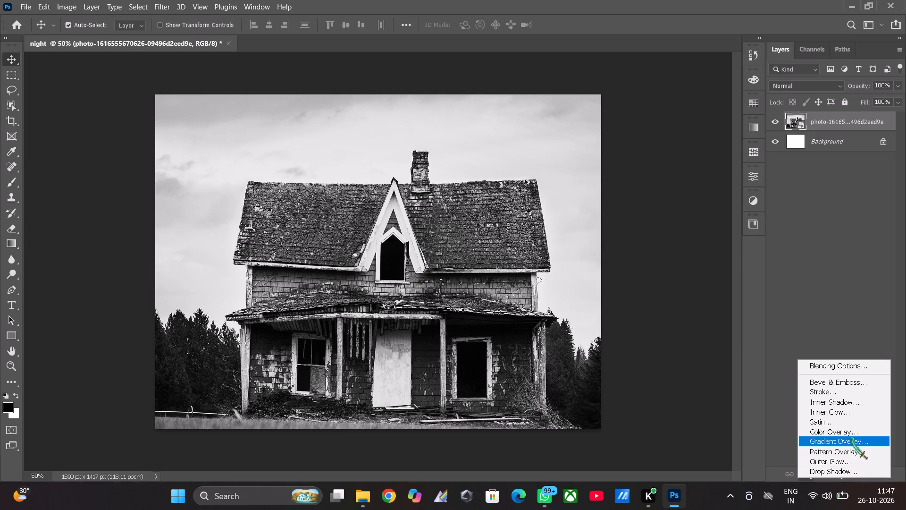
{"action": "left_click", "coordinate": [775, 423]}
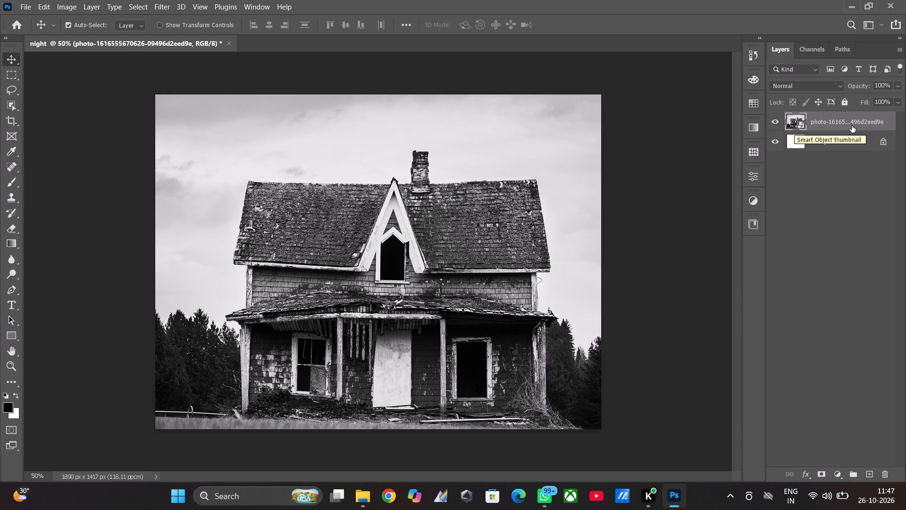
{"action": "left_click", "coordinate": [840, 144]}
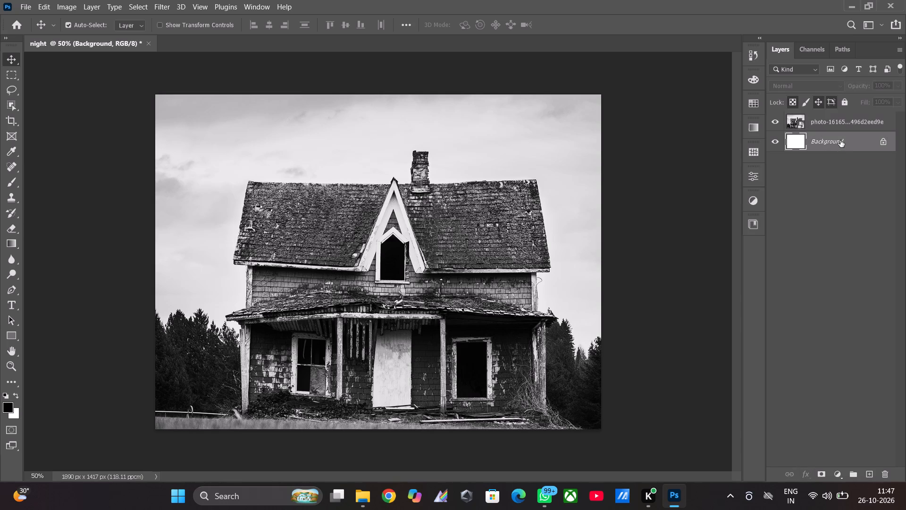
Add a Color Lookup adjustment layer above the house photo using the Moonlight.3DL 3DLUT file, and collapse its properties.
{"action": "left_click", "coordinate": [842, 114]}
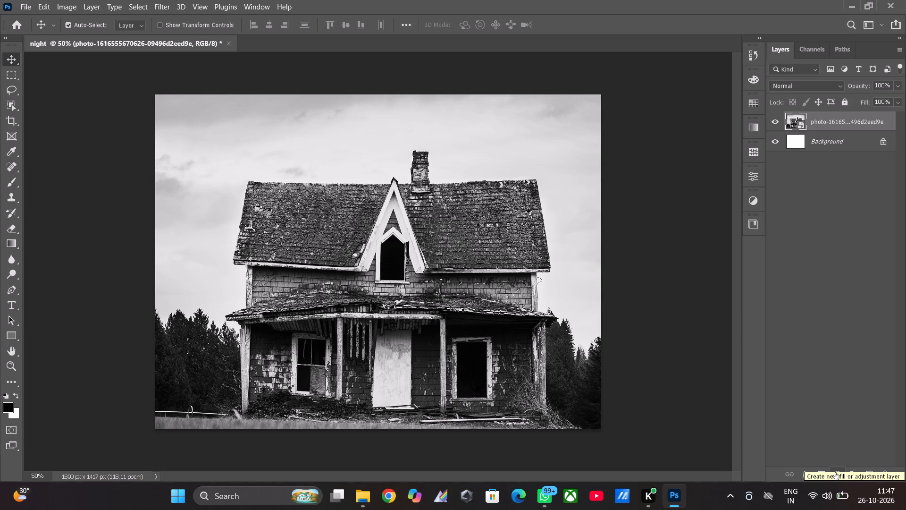
{"action": "left_click", "coordinate": [835, 473]}
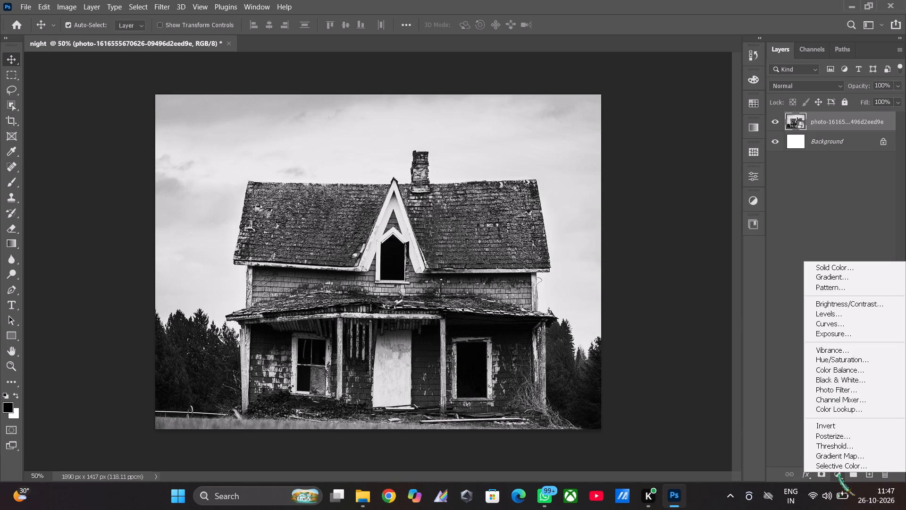
{"action": "left_click", "coordinate": [844, 408]}
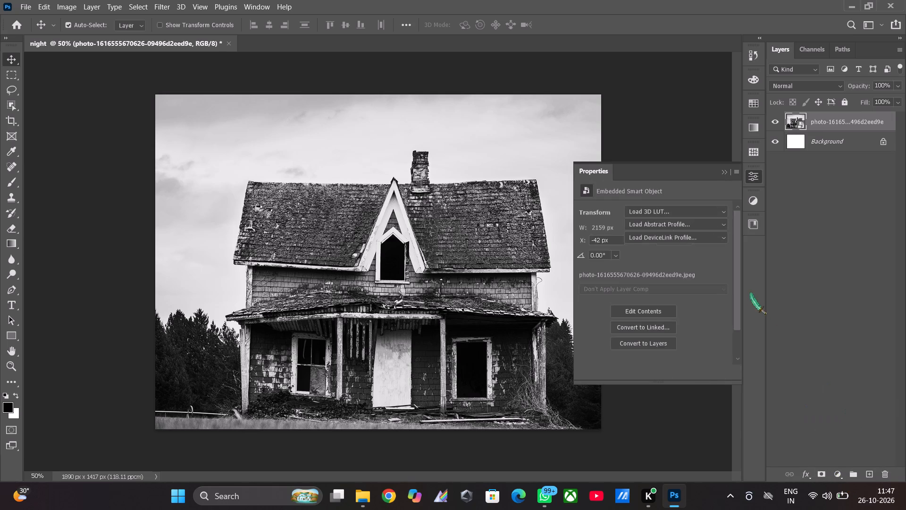
{"action": "left_click", "coordinate": [688, 213]}
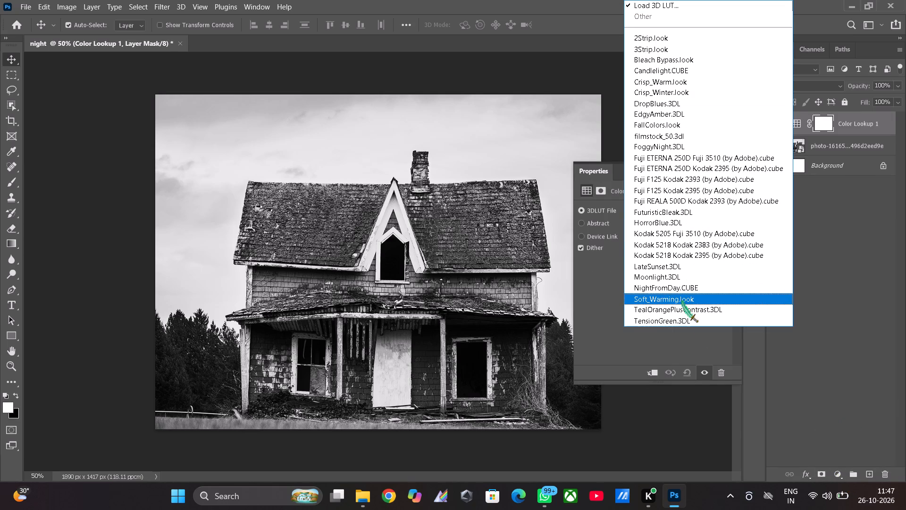
{"action": "left_click", "coordinate": [666, 280]}
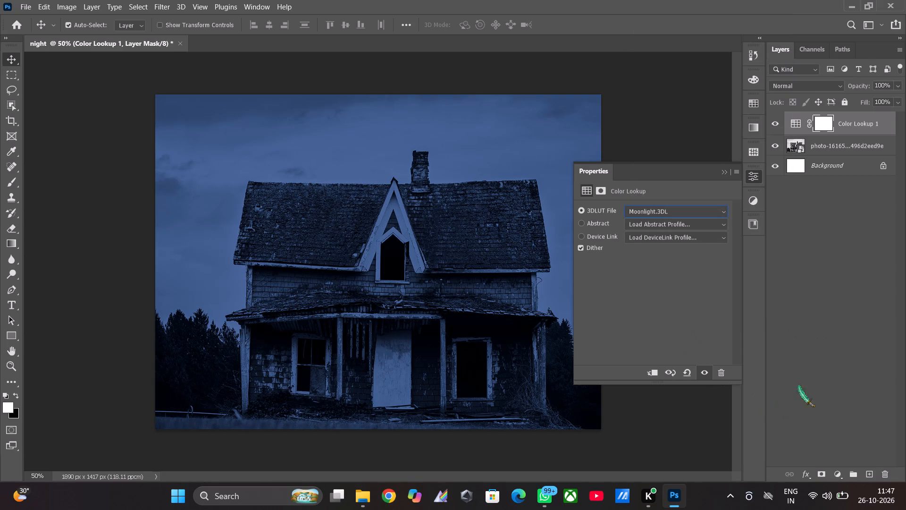
{"action": "left_click", "coordinate": [817, 337]}
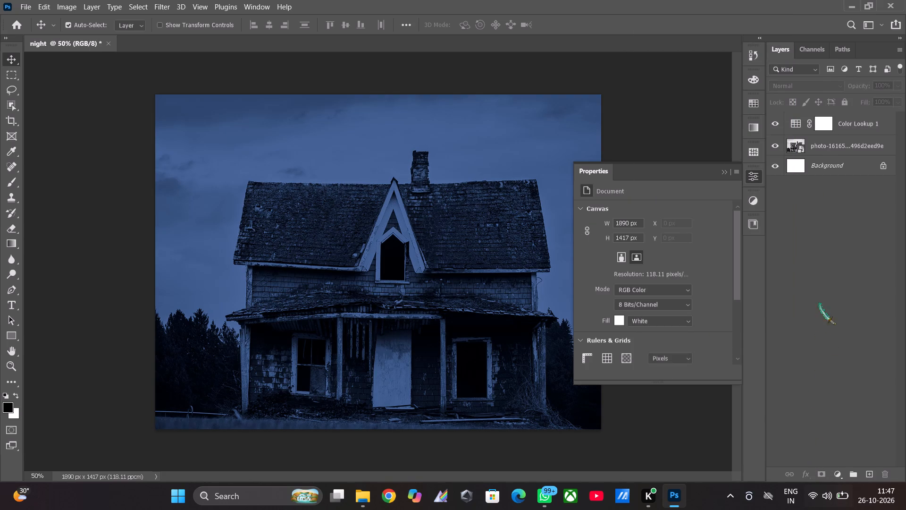
{"action": "left_click", "coordinate": [825, 147]}
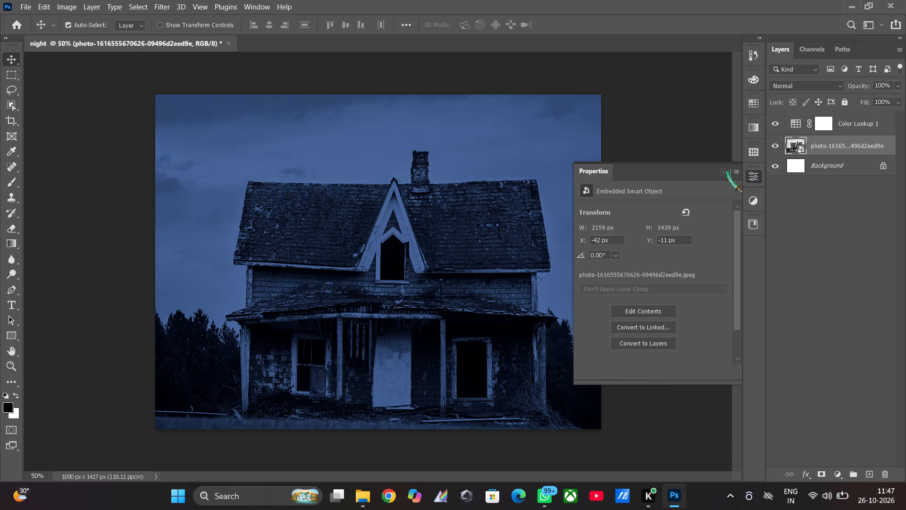
{"action": "left_click", "coordinate": [727, 172]}
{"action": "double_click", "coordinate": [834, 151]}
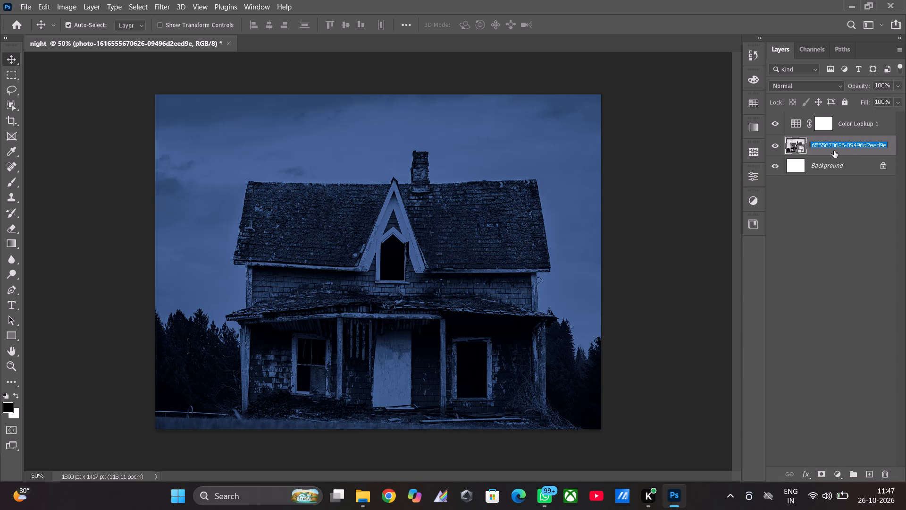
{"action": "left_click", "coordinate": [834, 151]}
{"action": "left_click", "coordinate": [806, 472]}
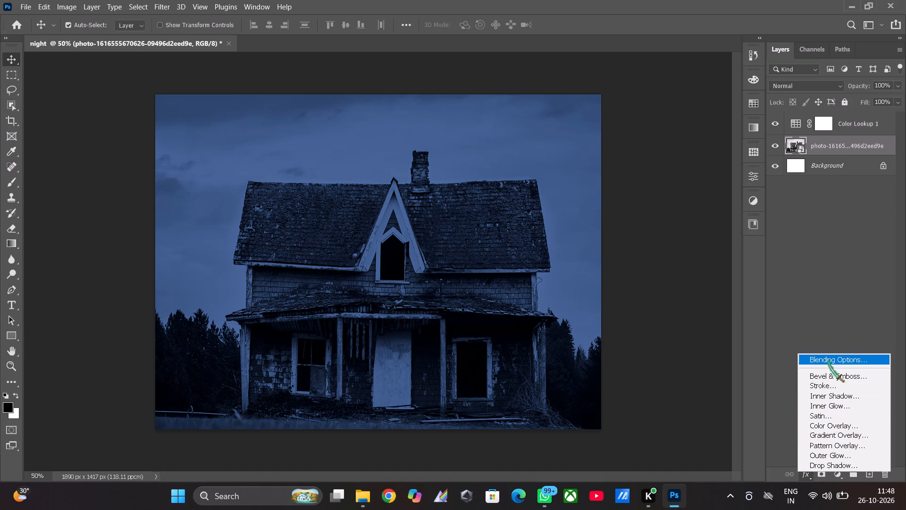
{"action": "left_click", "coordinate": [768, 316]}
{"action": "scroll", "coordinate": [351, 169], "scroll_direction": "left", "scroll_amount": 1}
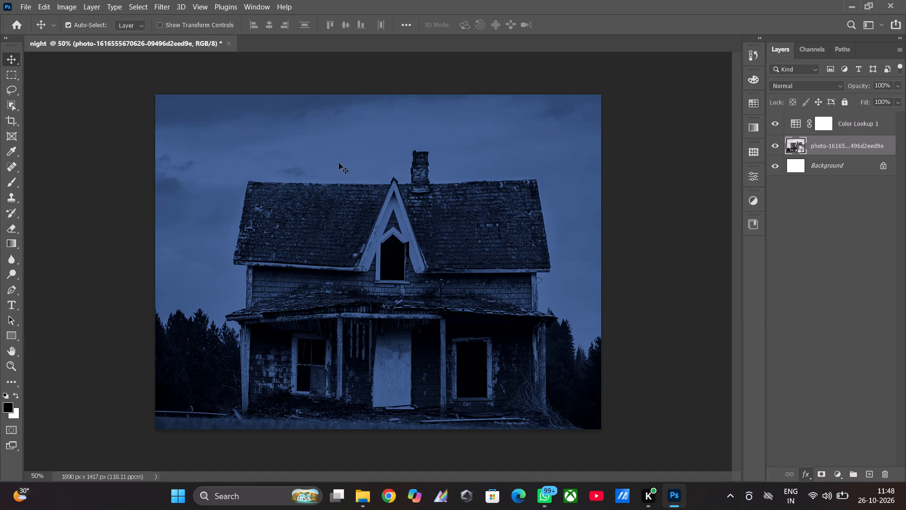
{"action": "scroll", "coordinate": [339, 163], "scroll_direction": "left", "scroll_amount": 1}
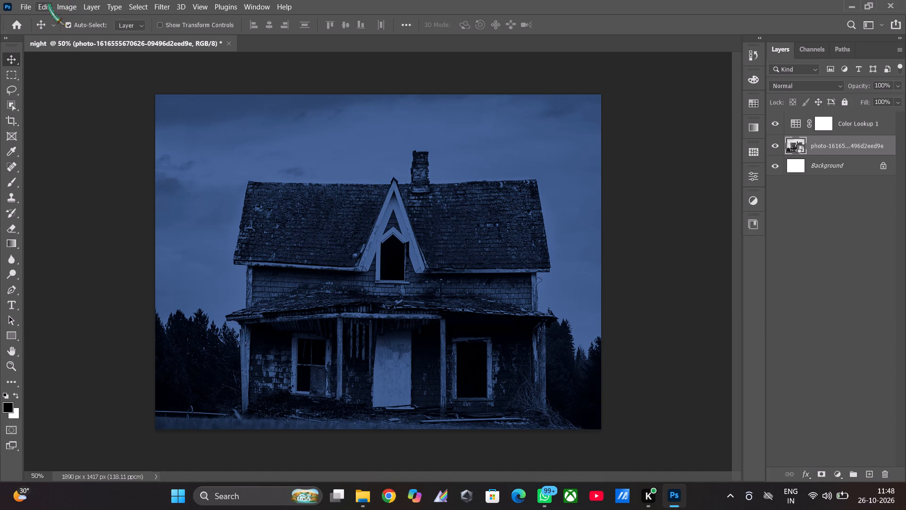
Apply a Brightness/Contrast adjustment to the house photo layer with brightness -60 and contrast 40.
{"action": "left_click", "coordinate": [49, 5]}
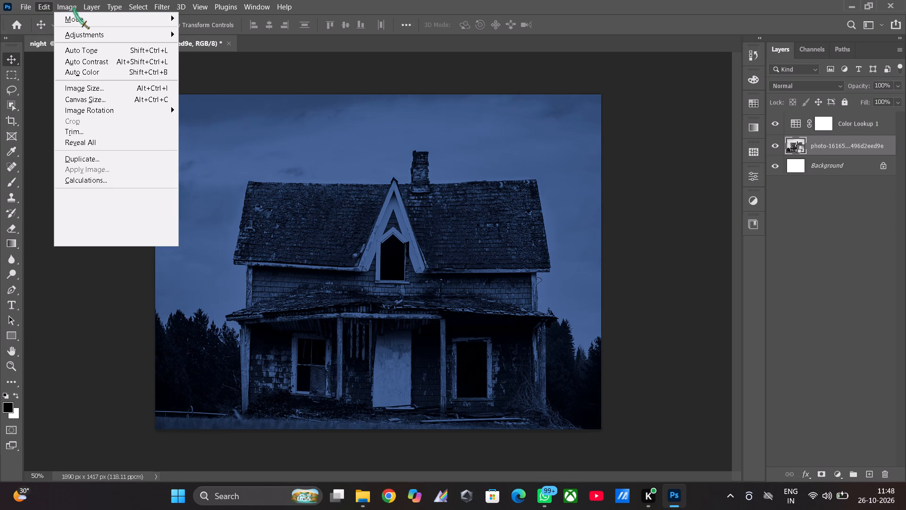
{"action": "left_click", "coordinate": [87, 36]}
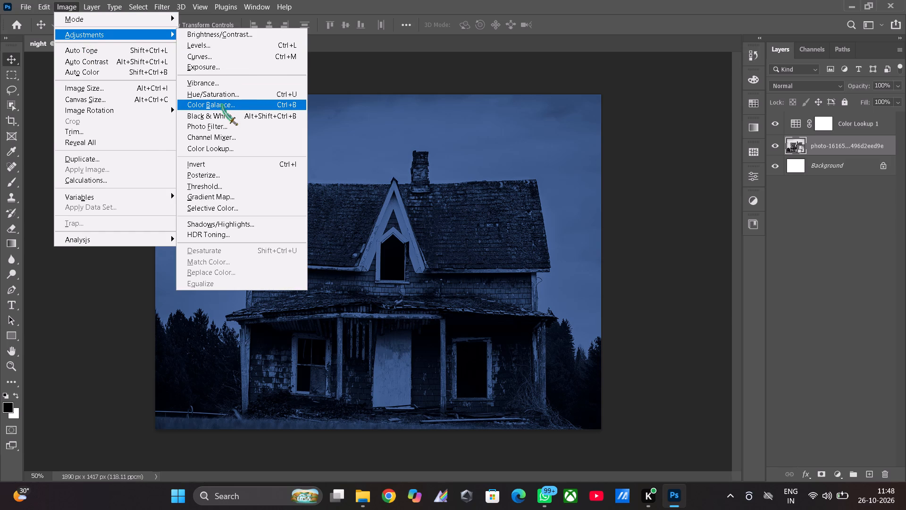
{"action": "left_click", "coordinate": [219, 34]}
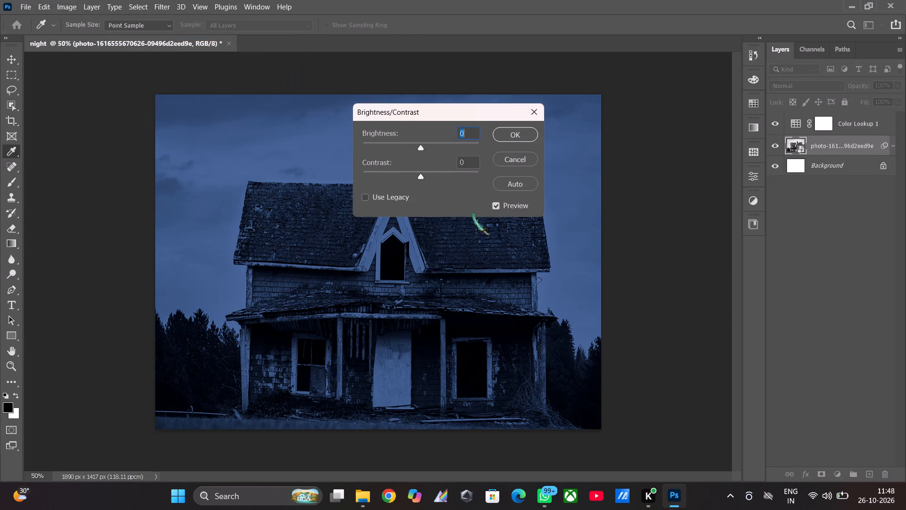
{"action": "left_click_drag", "start_coordinate": [420, 149], "coordinate": [413, 150]}
{"action": "left_click_drag", "start_coordinate": [413, 150], "coordinate": [394, 152]}
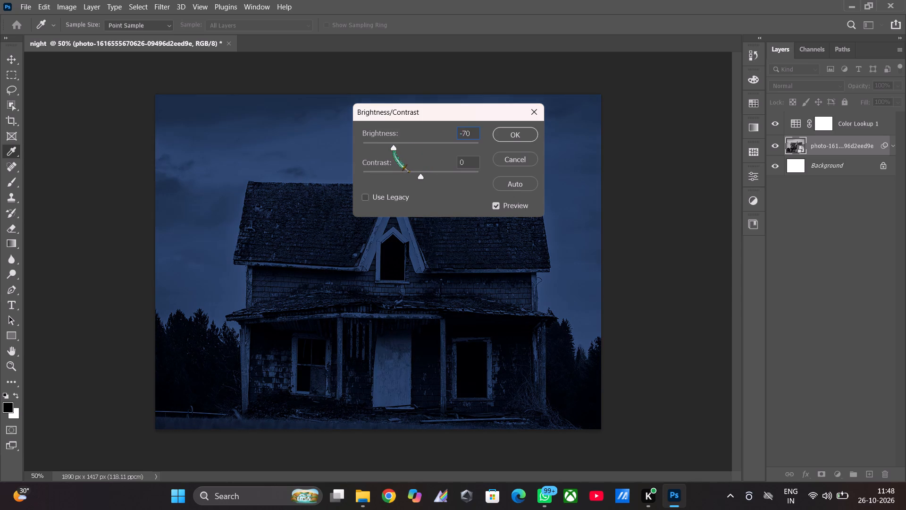
{"action": "left_click_drag", "start_coordinate": [394, 152], "coordinate": [399, 152]}
{"action": "left_click_drag", "start_coordinate": [399, 152], "coordinate": [398, 153]}
{"action": "left_click_drag", "start_coordinate": [419, 178], "coordinate": [450, 177]}
{"action": "left_click_drag", "start_coordinate": [450, 177], "coordinate": [444, 178]}
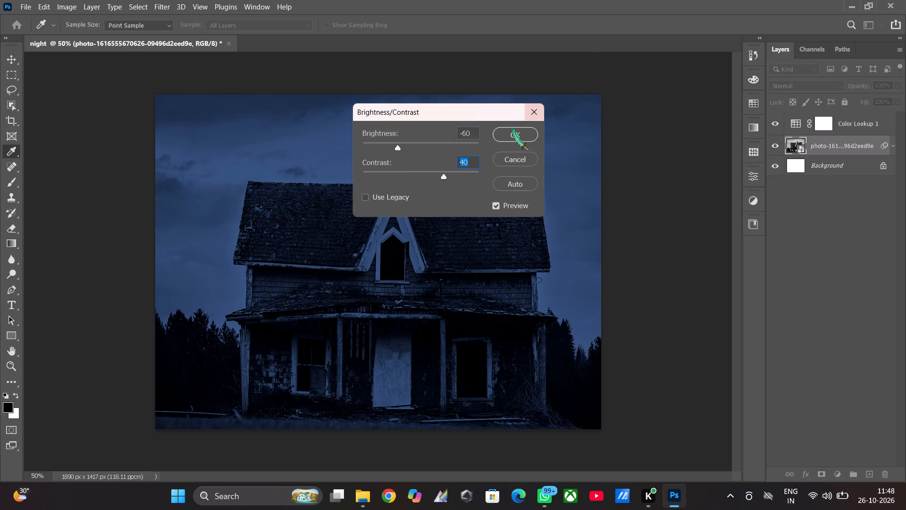
{"action": "left_click", "coordinate": [515, 133]}
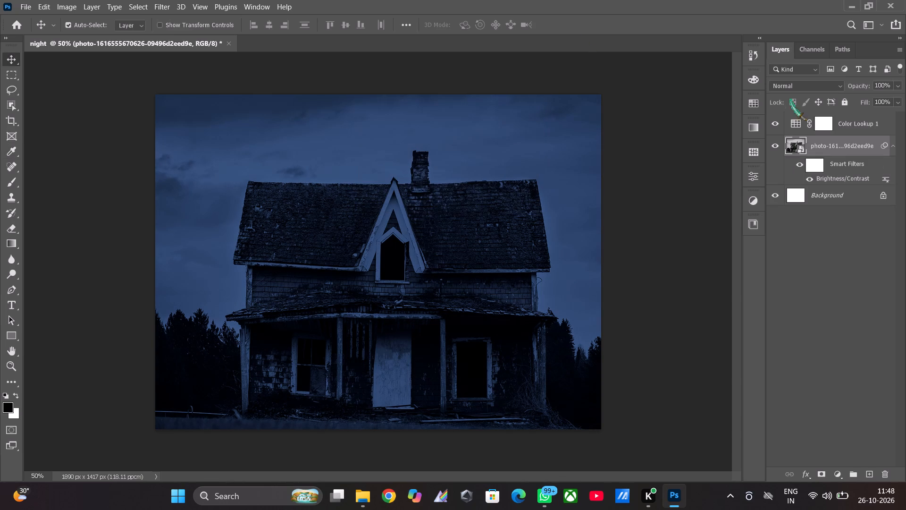
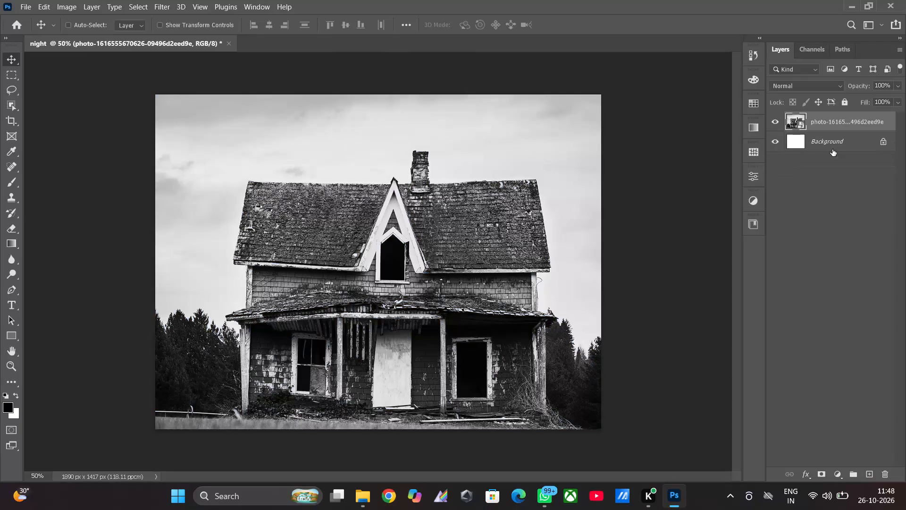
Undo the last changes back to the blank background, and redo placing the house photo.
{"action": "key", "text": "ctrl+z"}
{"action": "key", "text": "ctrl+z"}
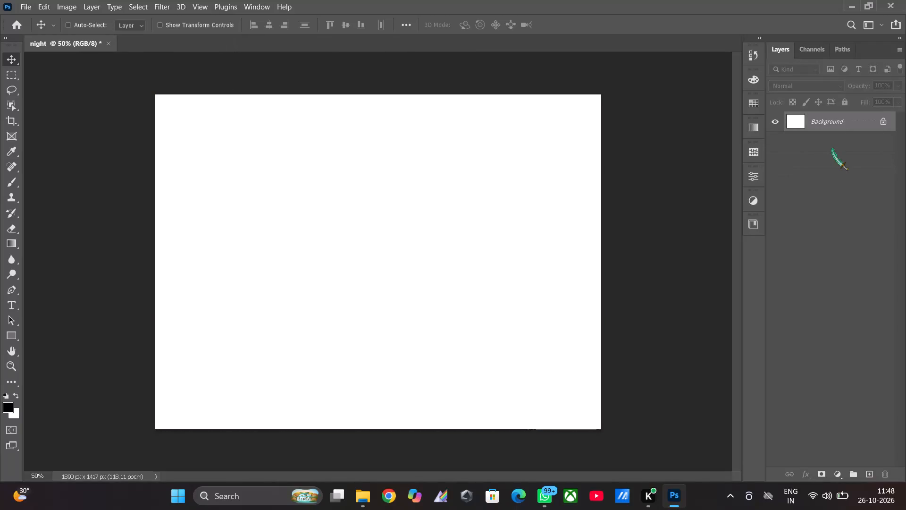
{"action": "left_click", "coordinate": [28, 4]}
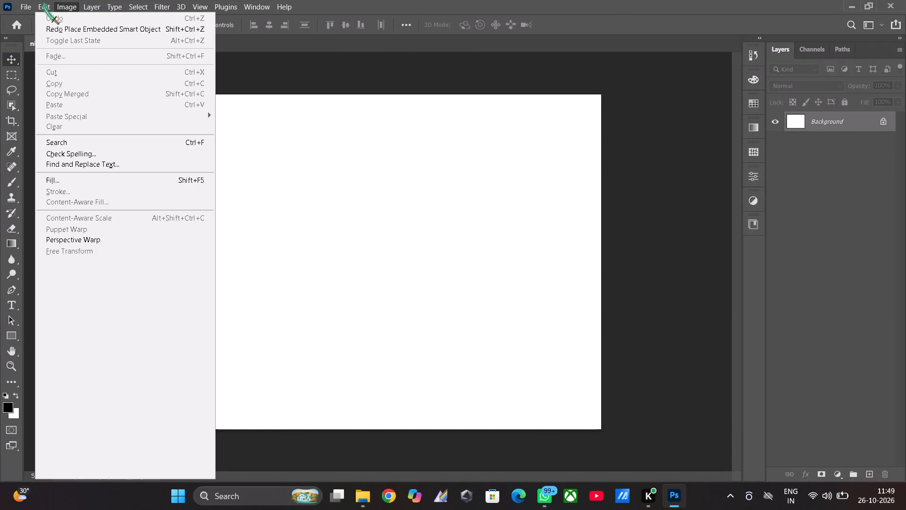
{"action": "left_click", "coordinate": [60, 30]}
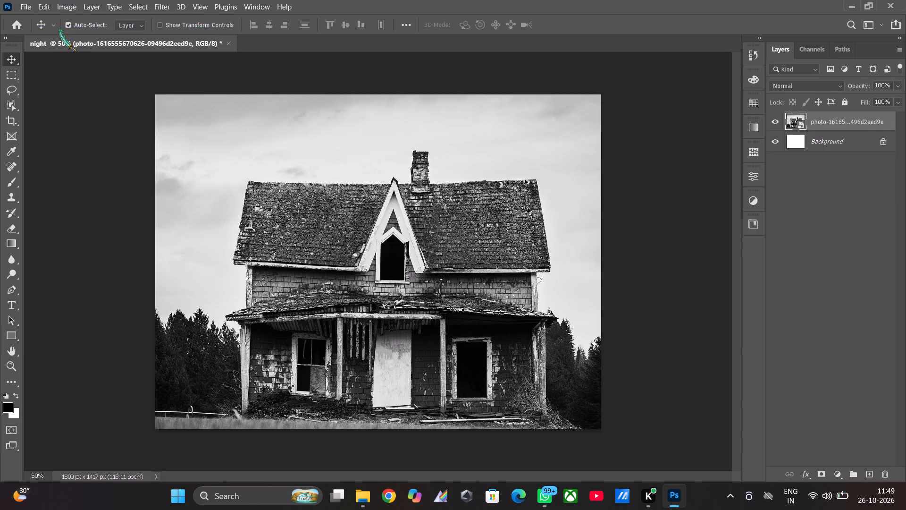
Duplicate the house photo layer, keeping the default copy name.
{"action": "right_click", "coordinate": [812, 123]}
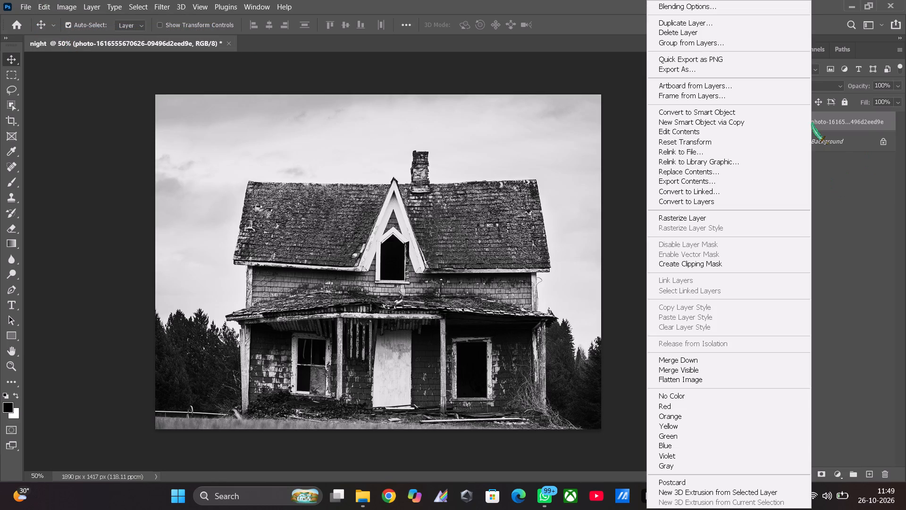
{"action": "left_click", "coordinate": [855, 195]}
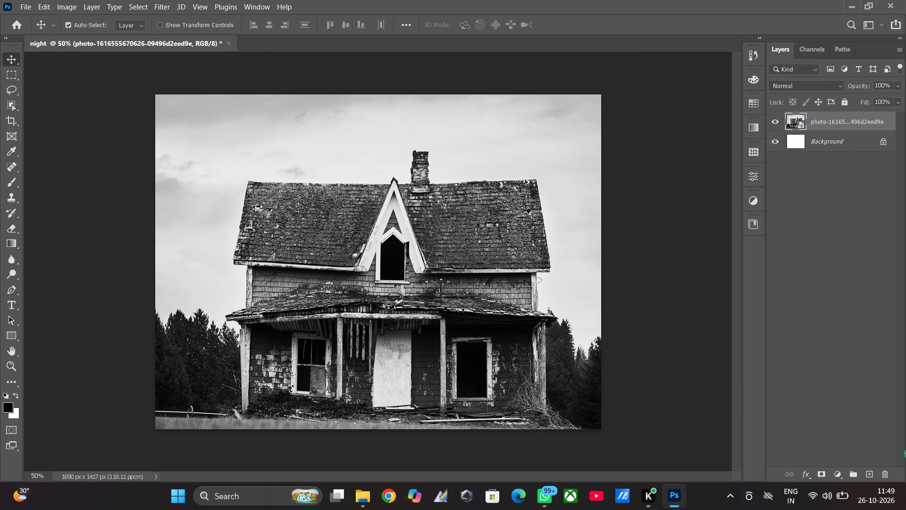
{"action": "right_click", "coordinate": [829, 123]}
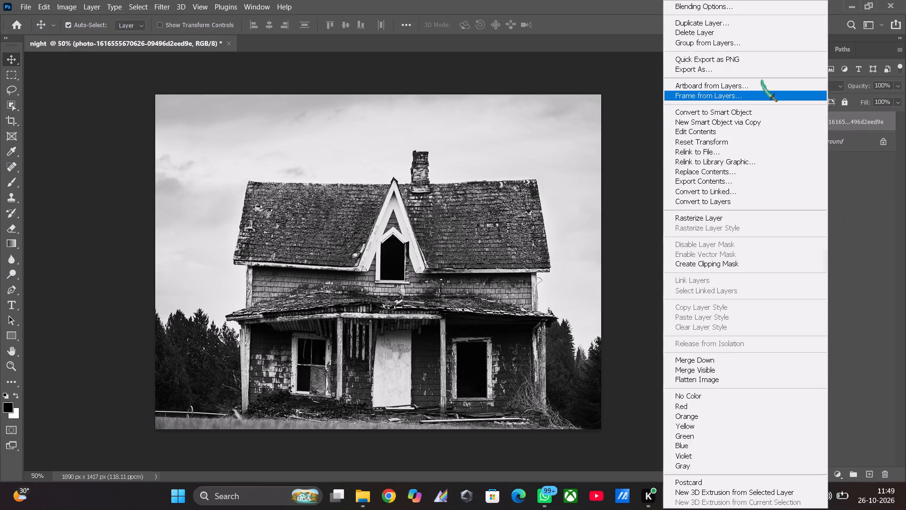
{"action": "left_click", "coordinate": [711, 21]}
{"action": "left_click", "coordinate": [545, 132]}
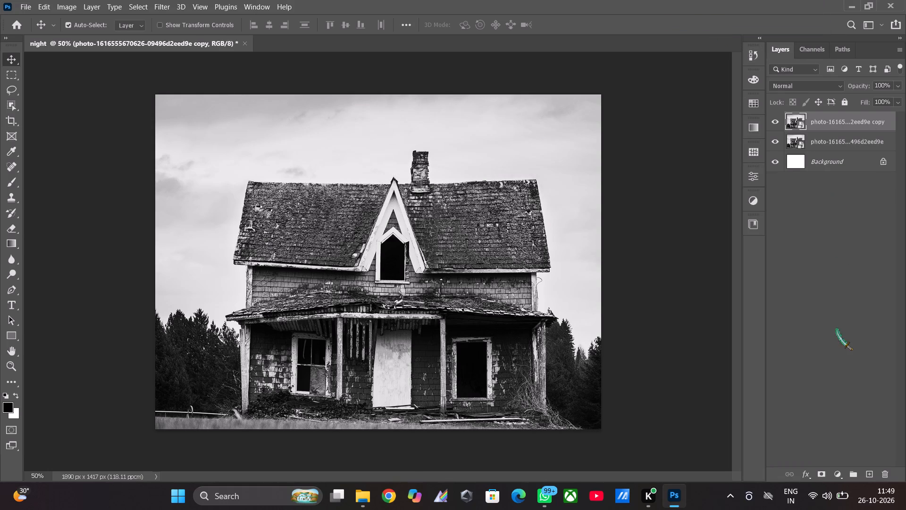
Add a Color Lookup adjustment layer above the duplicated photo using the Moonlight.3DL 3DLUT file, and collapse its properties.
{"action": "left_click", "coordinate": [838, 474]}
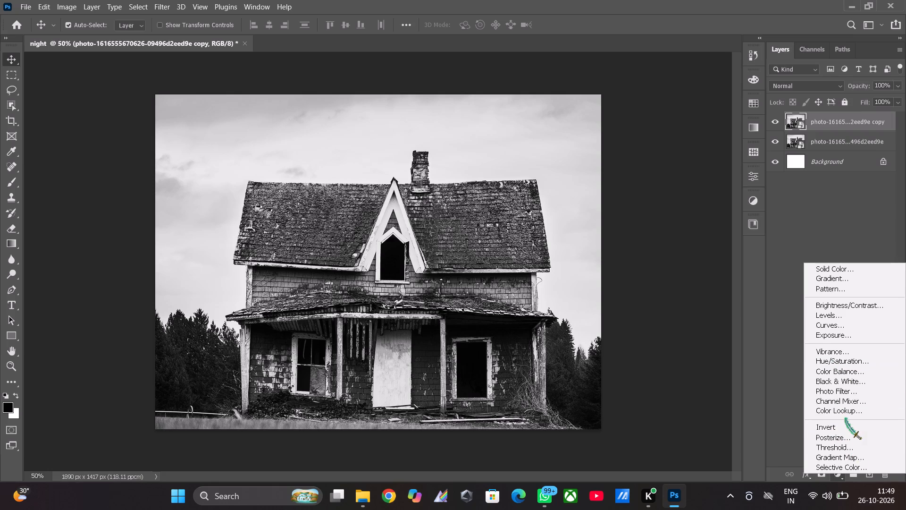
{"action": "left_click", "coordinate": [845, 412]}
{"action": "left_click", "coordinate": [660, 209]}
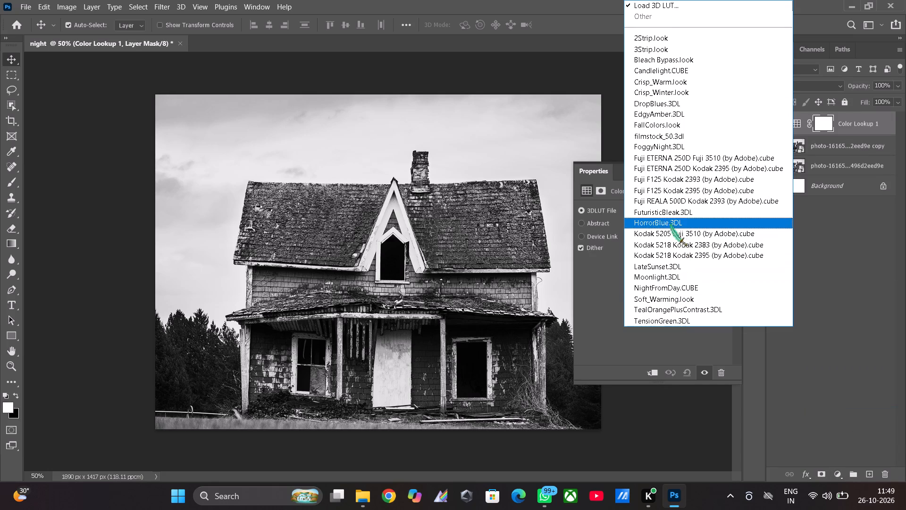
{"action": "left_click", "coordinate": [674, 280]}
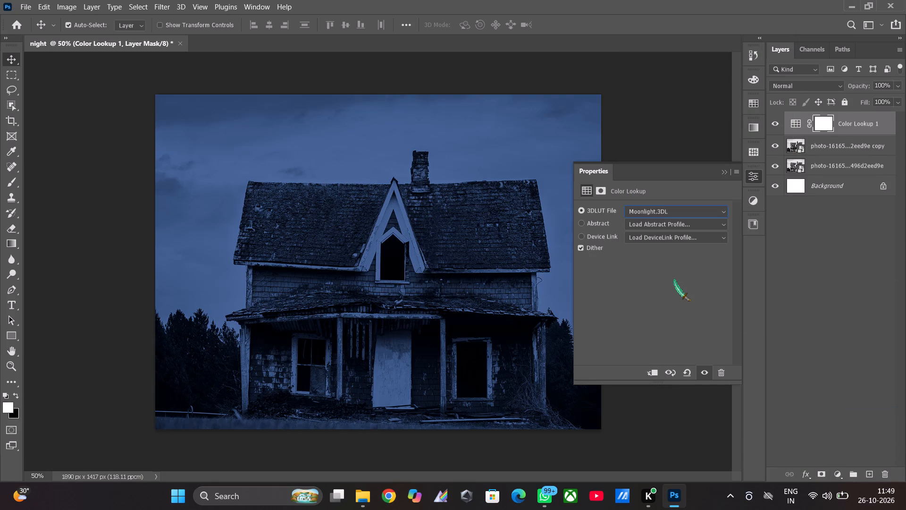
{"action": "left_click", "coordinate": [722, 173]}
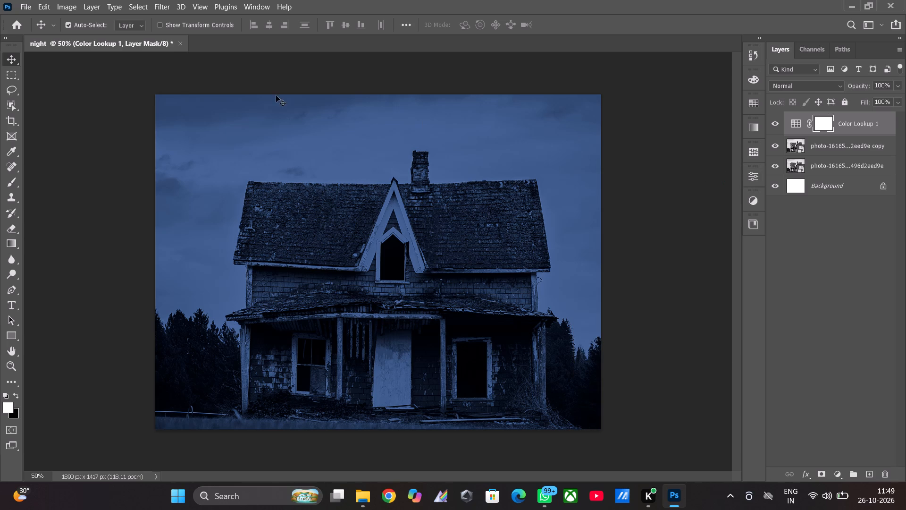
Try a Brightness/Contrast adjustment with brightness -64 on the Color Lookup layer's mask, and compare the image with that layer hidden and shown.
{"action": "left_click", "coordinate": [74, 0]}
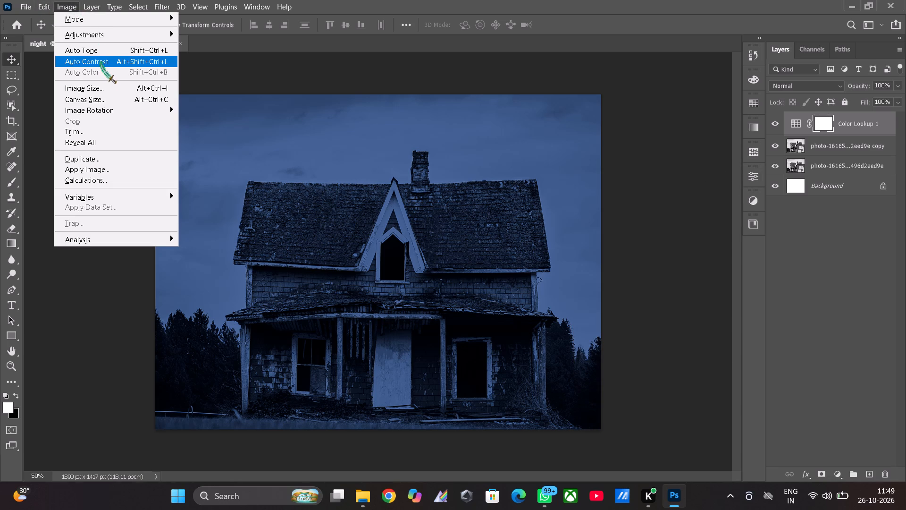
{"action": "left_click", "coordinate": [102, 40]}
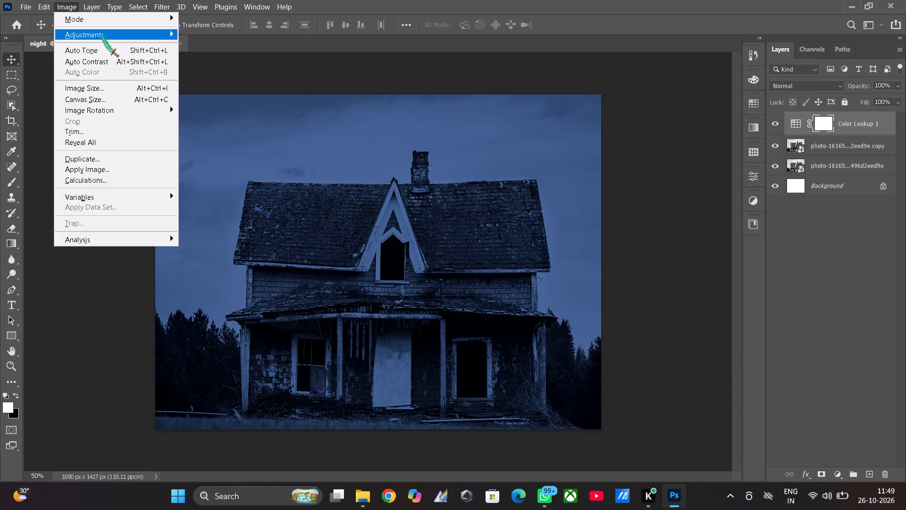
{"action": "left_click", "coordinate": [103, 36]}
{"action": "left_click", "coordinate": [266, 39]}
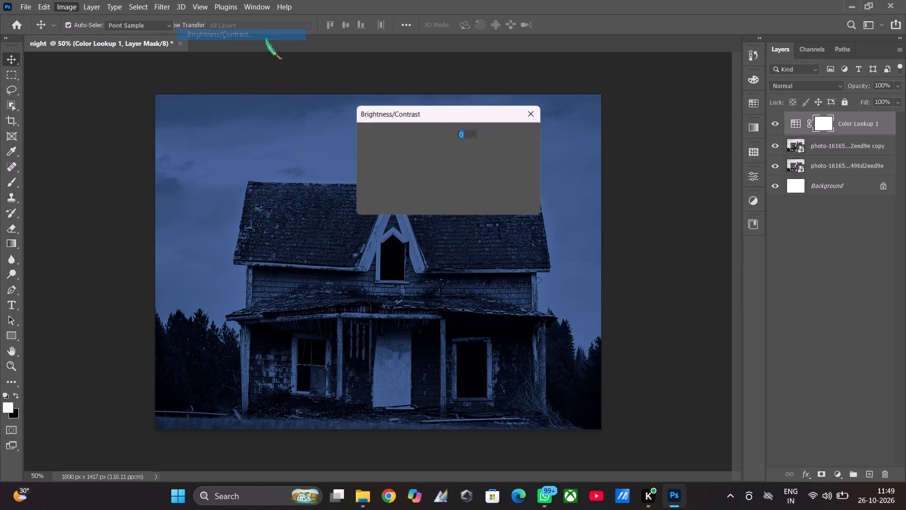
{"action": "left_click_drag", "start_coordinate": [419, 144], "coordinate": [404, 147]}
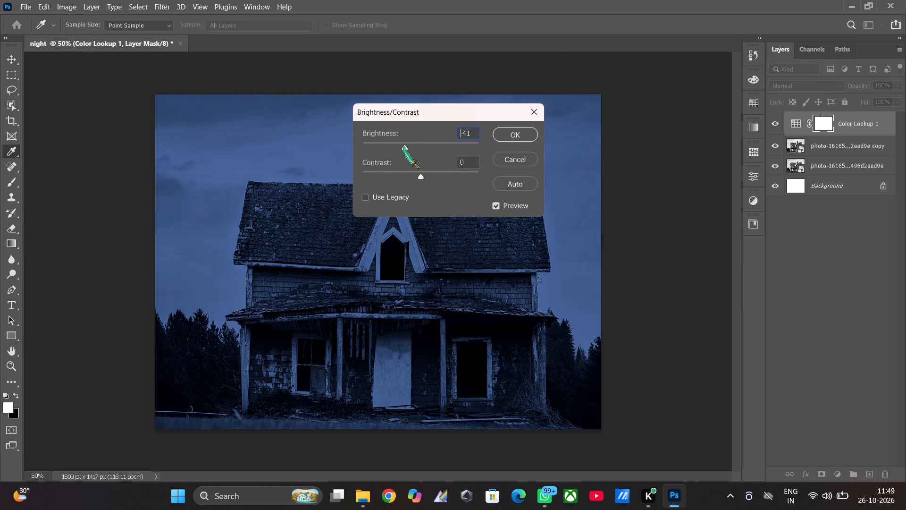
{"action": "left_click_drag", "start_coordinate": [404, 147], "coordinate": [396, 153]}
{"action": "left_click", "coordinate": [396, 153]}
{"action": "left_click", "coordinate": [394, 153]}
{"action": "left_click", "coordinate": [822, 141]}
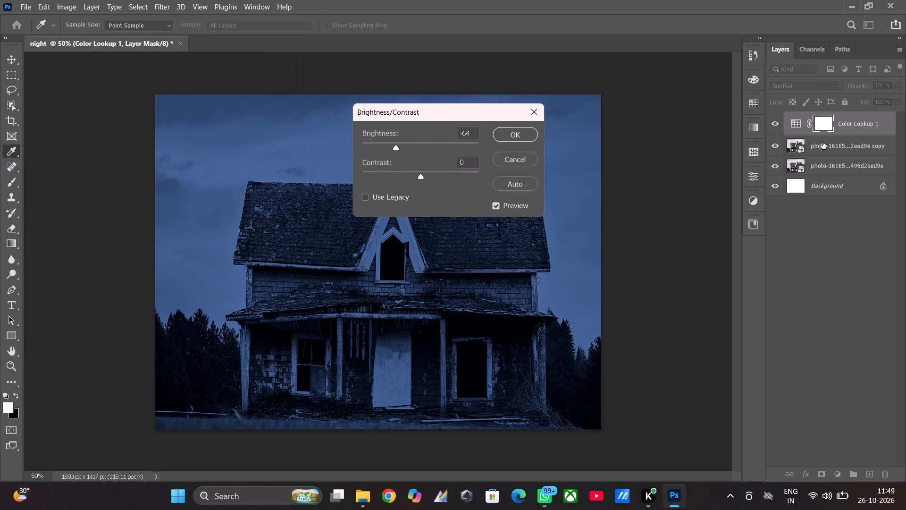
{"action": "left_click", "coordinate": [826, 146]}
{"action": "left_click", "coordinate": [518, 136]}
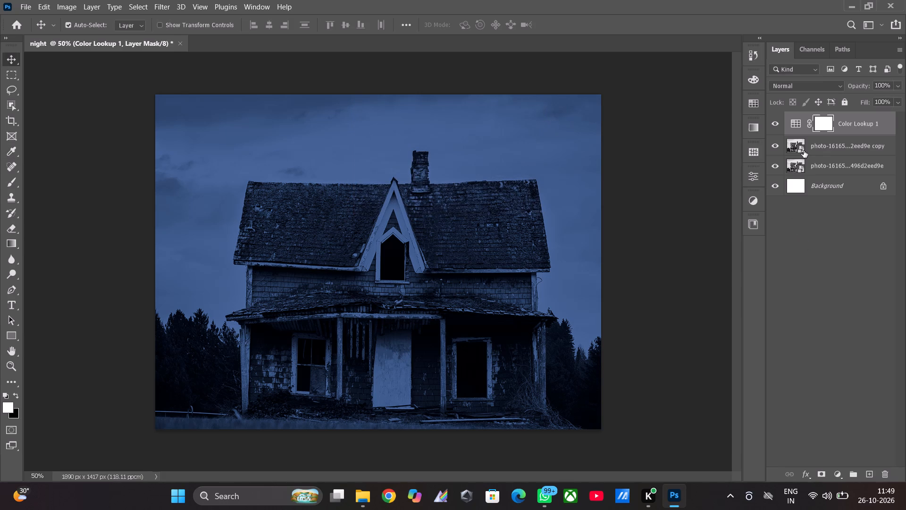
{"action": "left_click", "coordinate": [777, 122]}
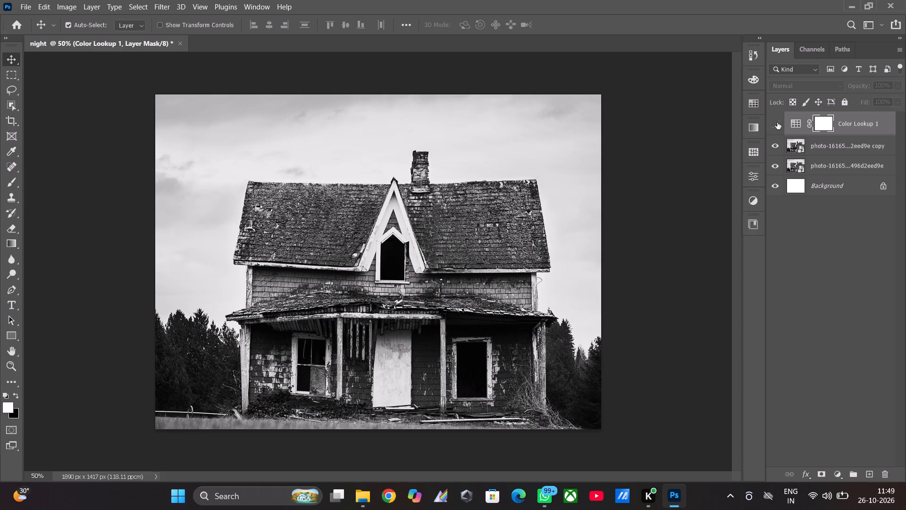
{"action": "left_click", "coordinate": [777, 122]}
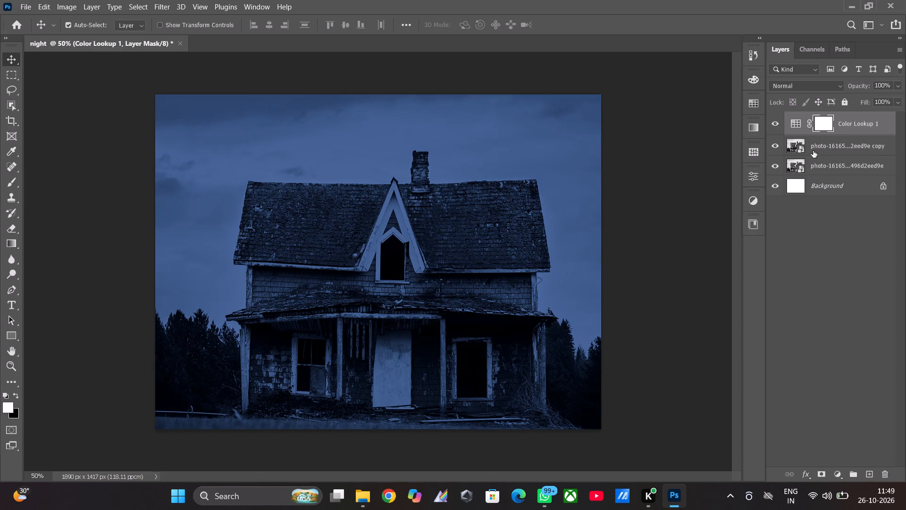
Apply a Brightness/Contrast adjustment to the duplicated house photo layer with brightness -60 and contrast 45.
{"action": "left_click", "coordinate": [814, 146]}
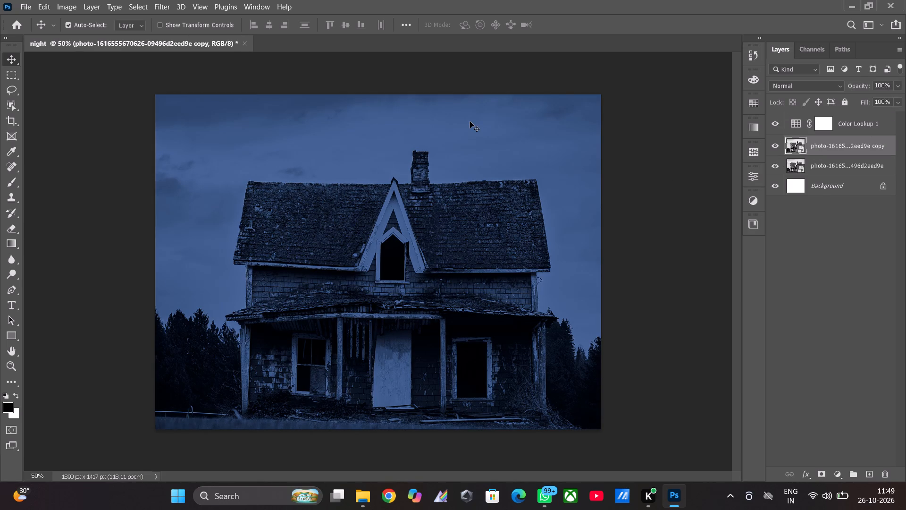
{"action": "left_click", "coordinate": [75, 4]}
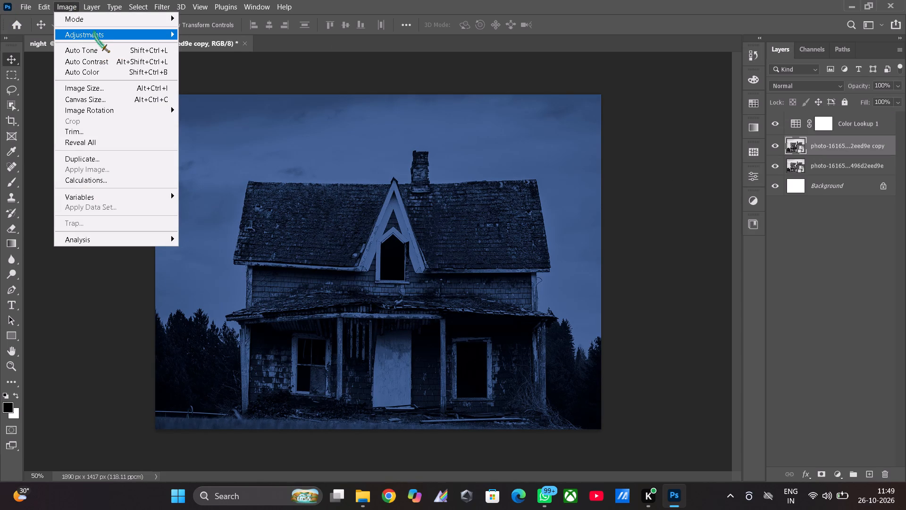
{"action": "left_click", "coordinate": [93, 33]}
{"action": "left_click", "coordinate": [253, 31]}
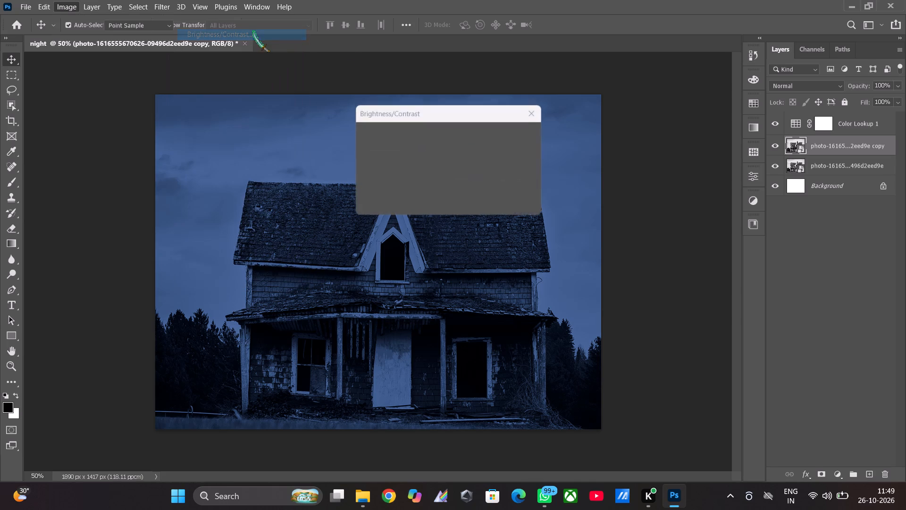
{"action": "left_click_drag", "start_coordinate": [422, 147], "coordinate": [400, 150]}
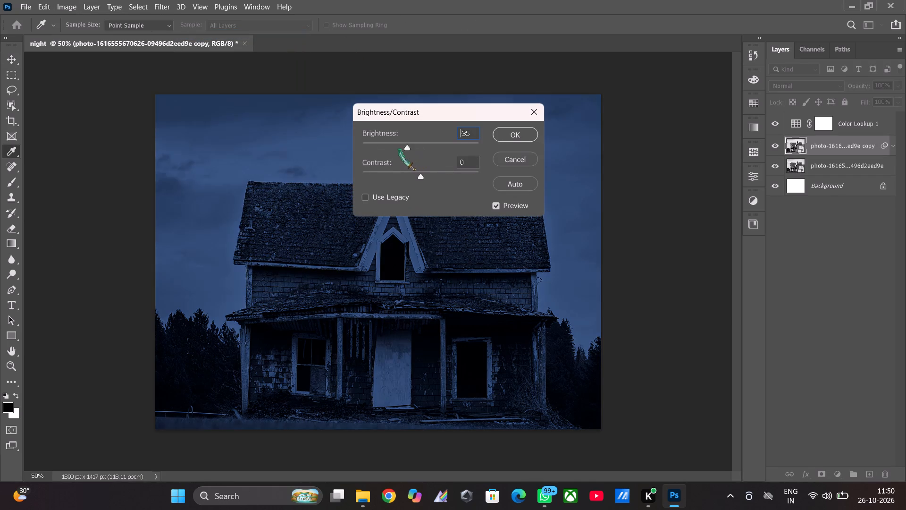
{"action": "left_click_drag", "start_coordinate": [400, 150], "coordinate": [403, 151]}
{"action": "left_click_drag", "start_coordinate": [403, 151], "coordinate": [397, 150]}
{"action": "left_click_drag", "start_coordinate": [397, 150], "coordinate": [397, 149]}
{"action": "left_click_drag", "start_coordinate": [397, 149], "coordinate": [398, 150]}
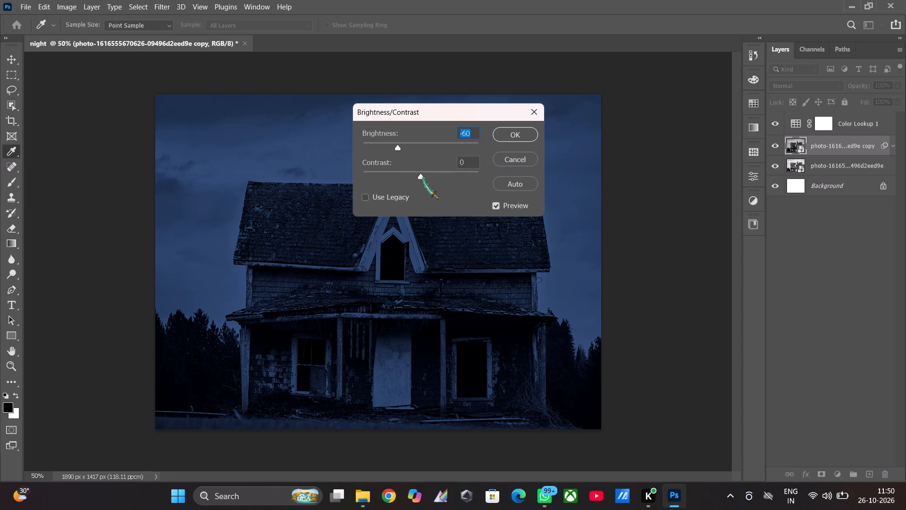
{"action": "left_click_drag", "start_coordinate": [421, 177], "coordinate": [452, 173]}
{"action": "left_click_drag", "start_coordinate": [452, 173], "coordinate": [454, 174]}
{"action": "left_click_drag", "start_coordinate": [454, 174], "coordinate": [447, 174]}
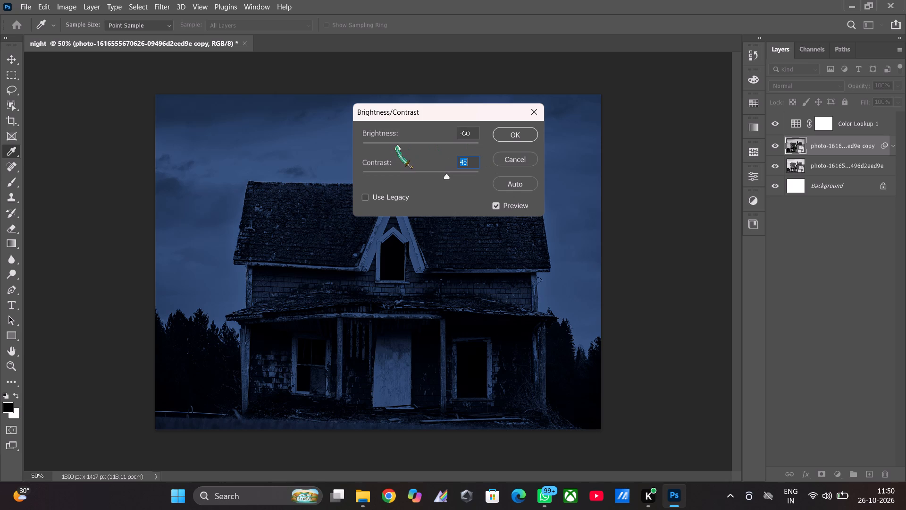
{"action": "left_click", "coordinate": [521, 140]}
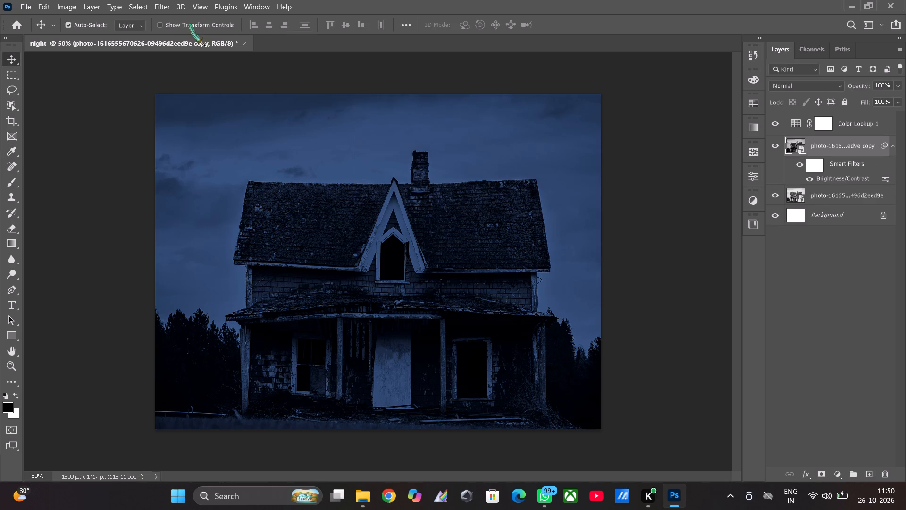
Apply an Exposure adjustment to the duplicated house photo layer with exposure -0.87, leaving offset and gamma at their defaults.
{"action": "left_click", "coordinate": [73, 6]}
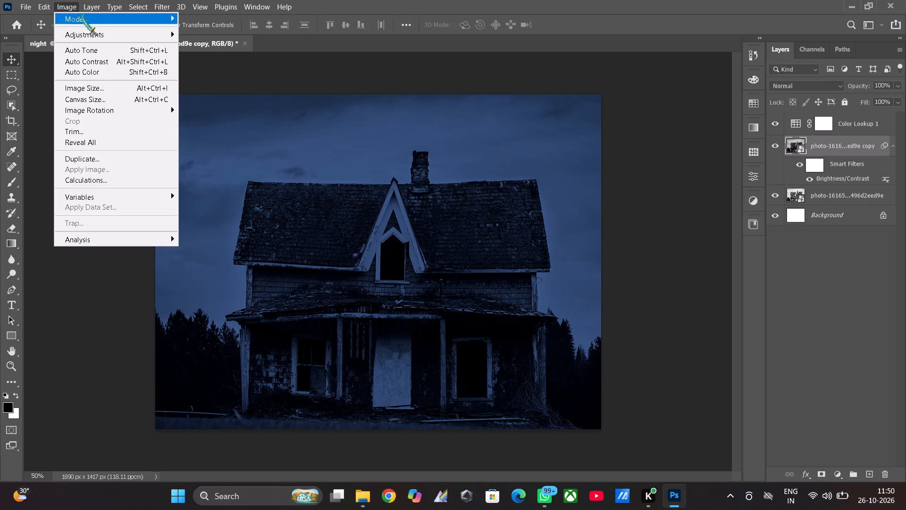
{"action": "left_click", "coordinate": [84, 34]}
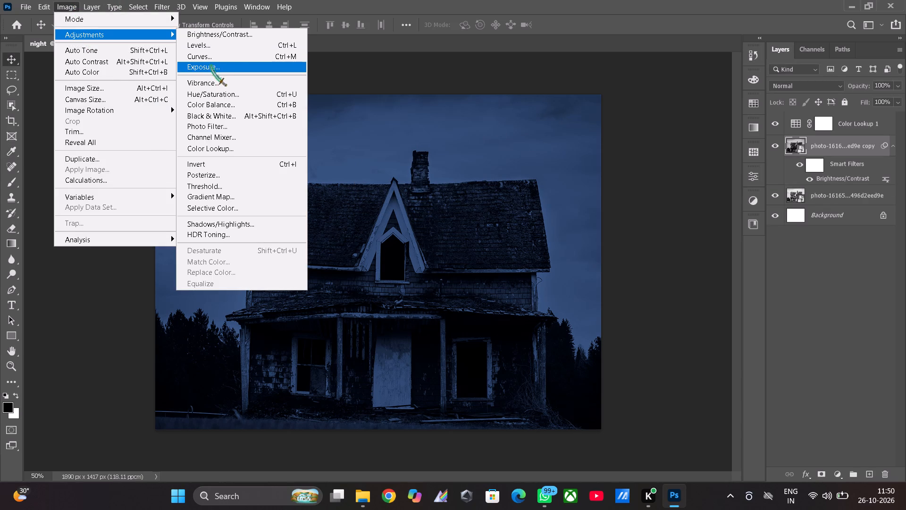
{"action": "left_click", "coordinate": [211, 65]}
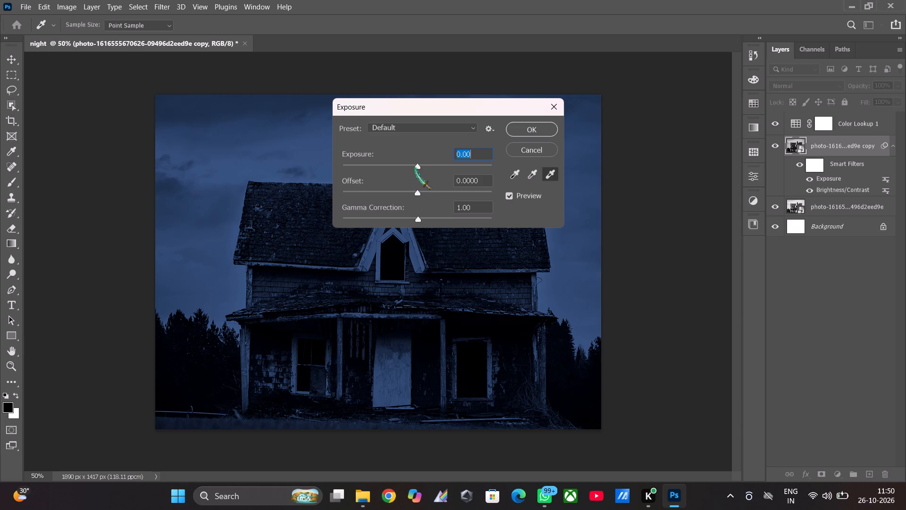
{"action": "left_click_drag", "start_coordinate": [415, 168], "coordinate": [406, 167]}
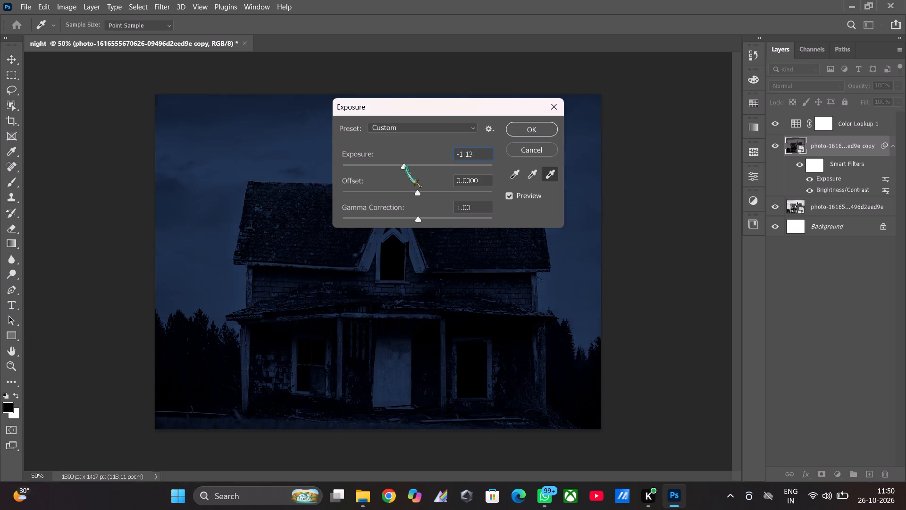
{"action": "left_click_drag", "start_coordinate": [406, 167], "coordinate": [405, 168]}
{"action": "left_click_drag", "start_coordinate": [405, 168], "coordinate": [408, 168]}
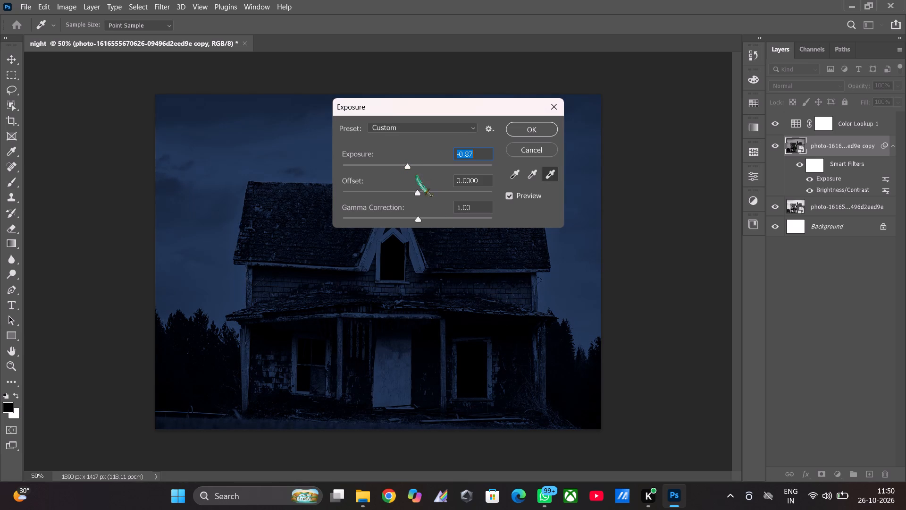
{"action": "left_click", "coordinate": [416, 221]}
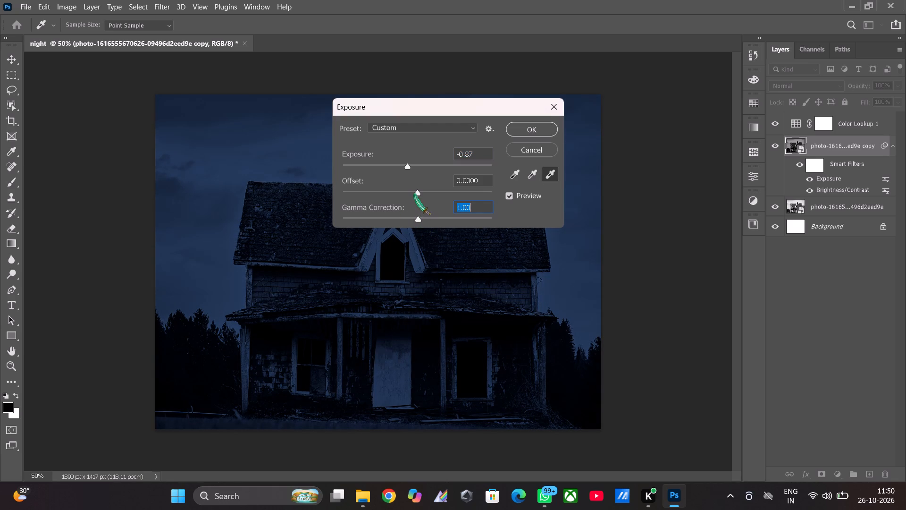
{"action": "left_click", "coordinate": [540, 130]}
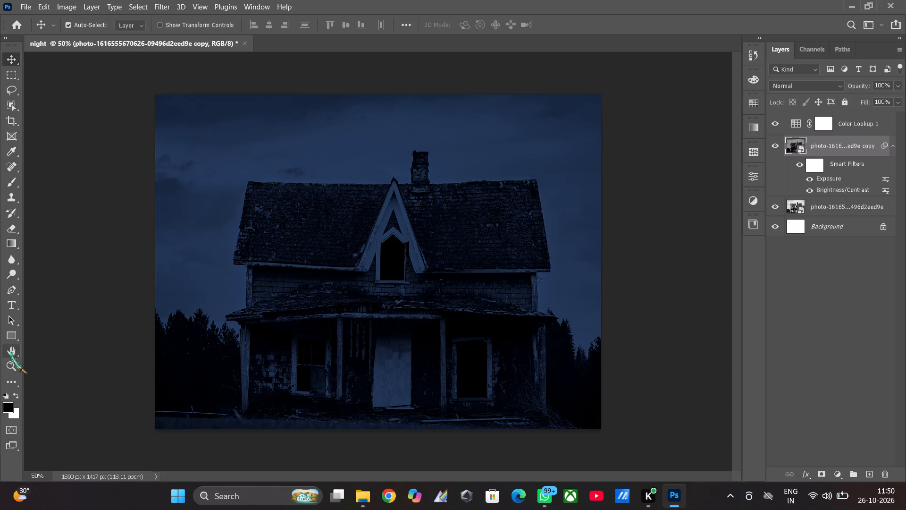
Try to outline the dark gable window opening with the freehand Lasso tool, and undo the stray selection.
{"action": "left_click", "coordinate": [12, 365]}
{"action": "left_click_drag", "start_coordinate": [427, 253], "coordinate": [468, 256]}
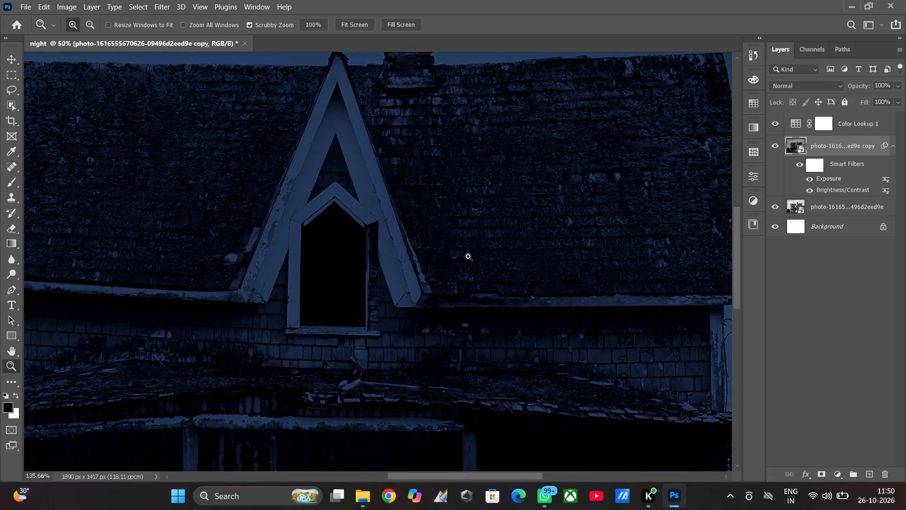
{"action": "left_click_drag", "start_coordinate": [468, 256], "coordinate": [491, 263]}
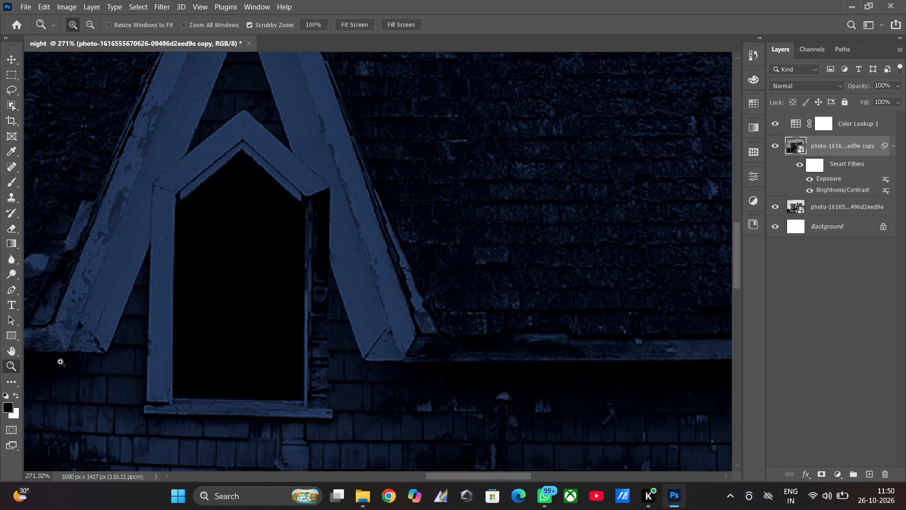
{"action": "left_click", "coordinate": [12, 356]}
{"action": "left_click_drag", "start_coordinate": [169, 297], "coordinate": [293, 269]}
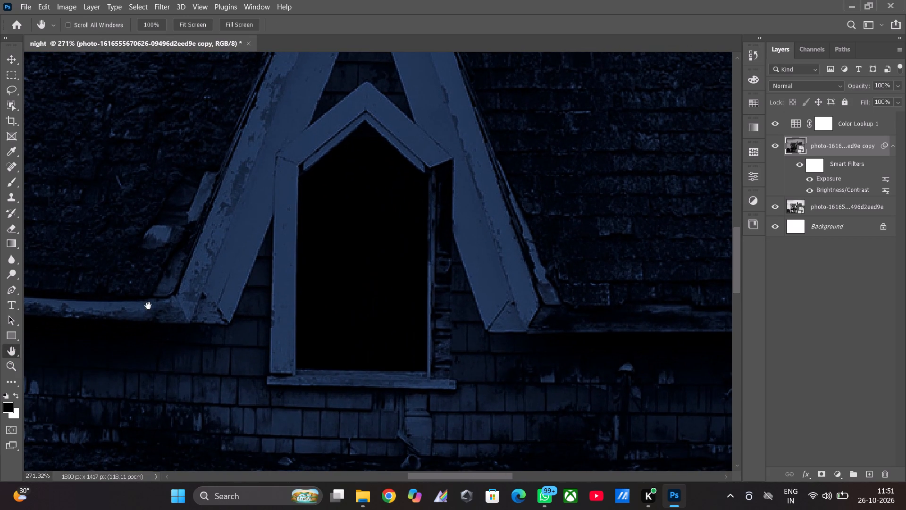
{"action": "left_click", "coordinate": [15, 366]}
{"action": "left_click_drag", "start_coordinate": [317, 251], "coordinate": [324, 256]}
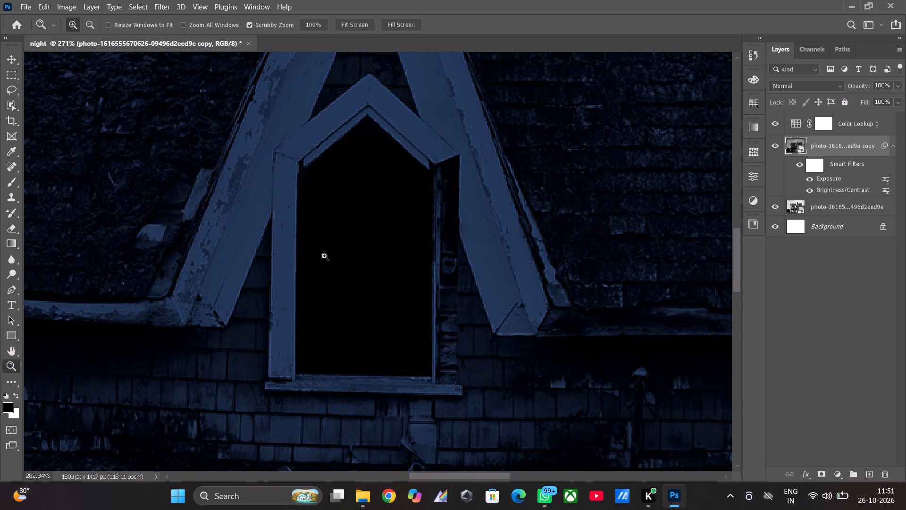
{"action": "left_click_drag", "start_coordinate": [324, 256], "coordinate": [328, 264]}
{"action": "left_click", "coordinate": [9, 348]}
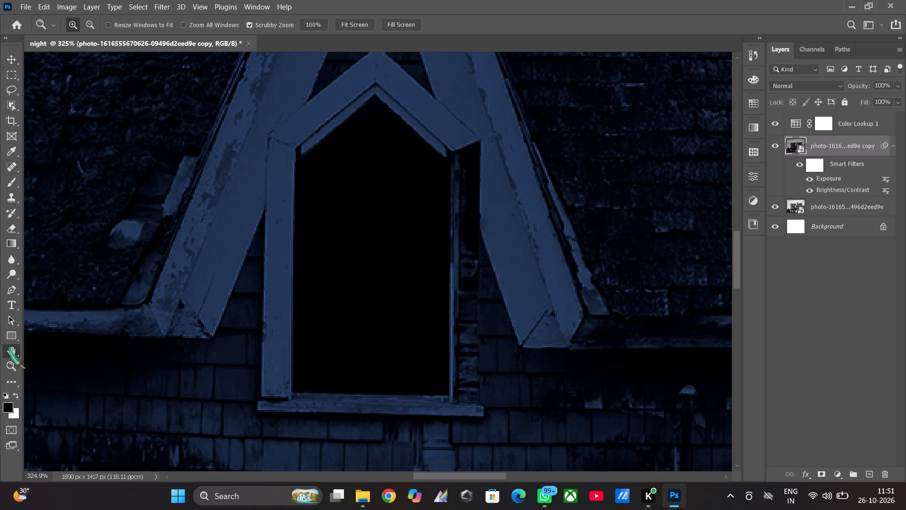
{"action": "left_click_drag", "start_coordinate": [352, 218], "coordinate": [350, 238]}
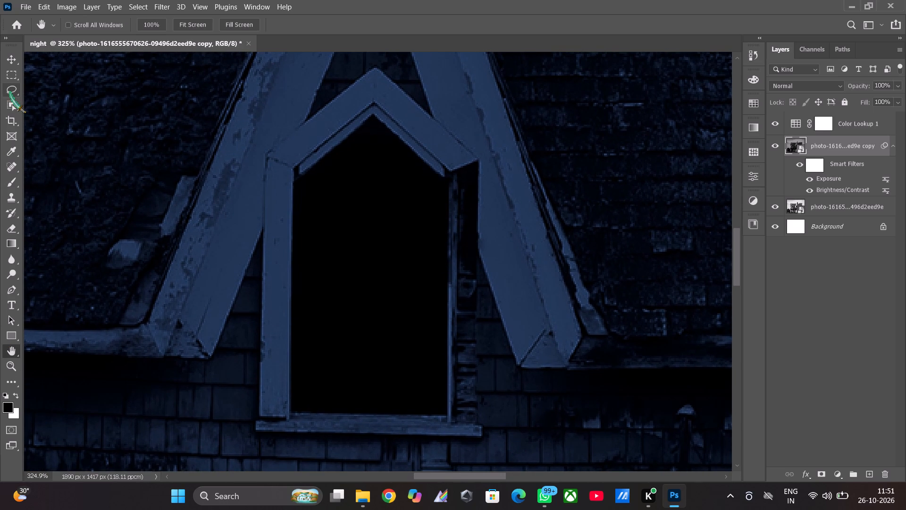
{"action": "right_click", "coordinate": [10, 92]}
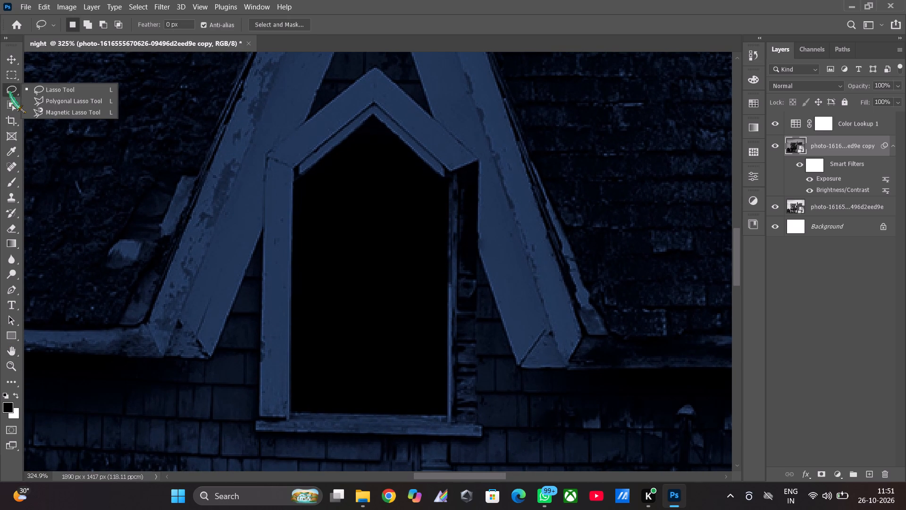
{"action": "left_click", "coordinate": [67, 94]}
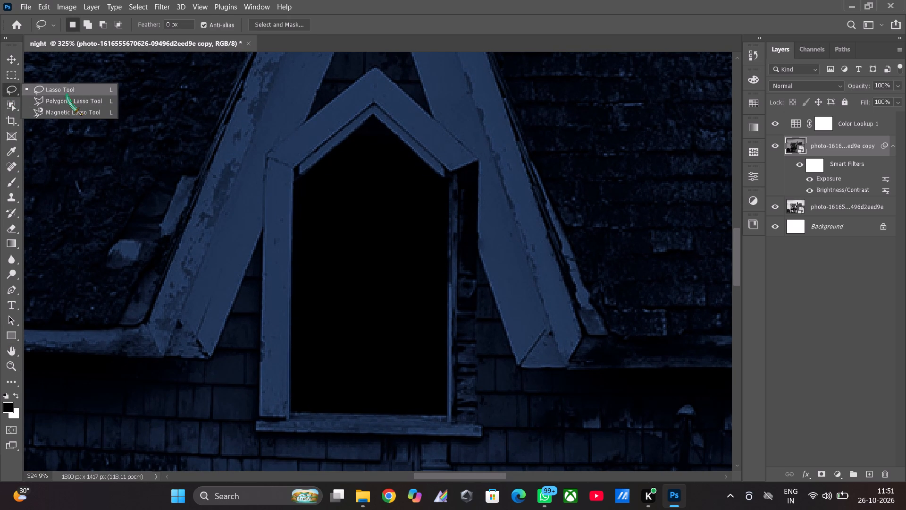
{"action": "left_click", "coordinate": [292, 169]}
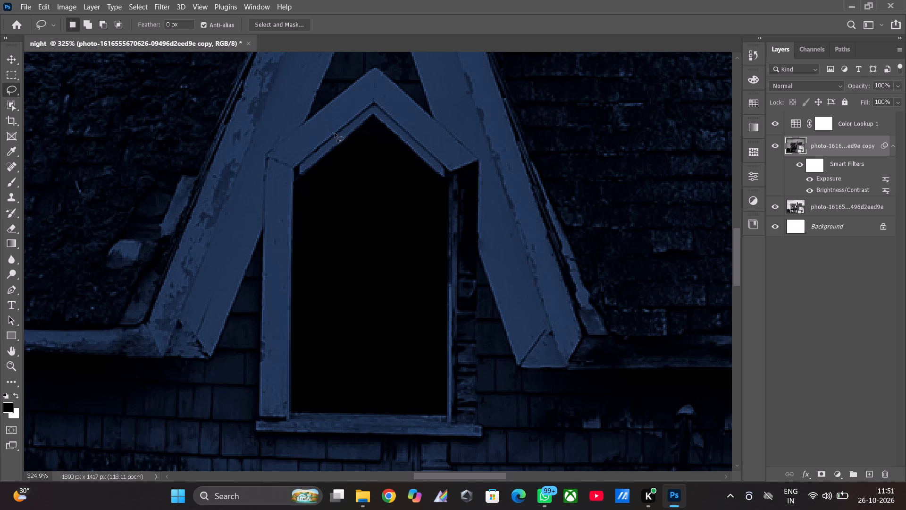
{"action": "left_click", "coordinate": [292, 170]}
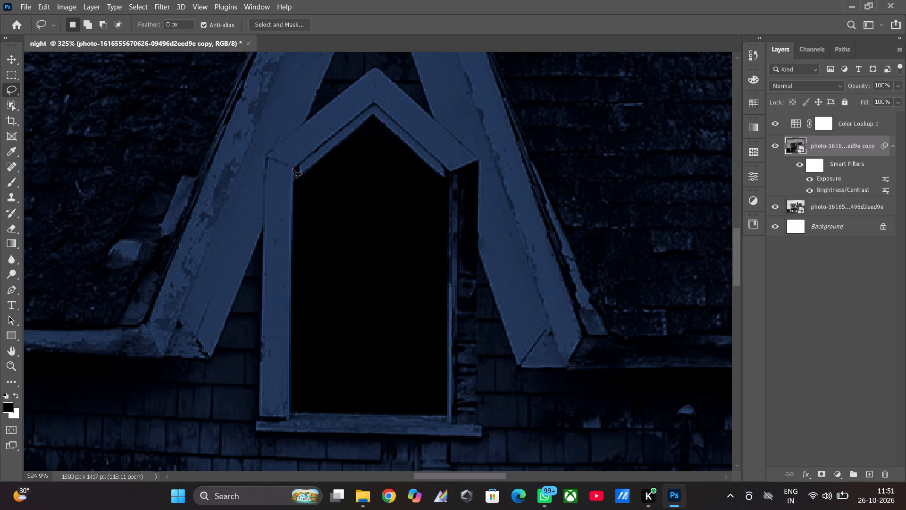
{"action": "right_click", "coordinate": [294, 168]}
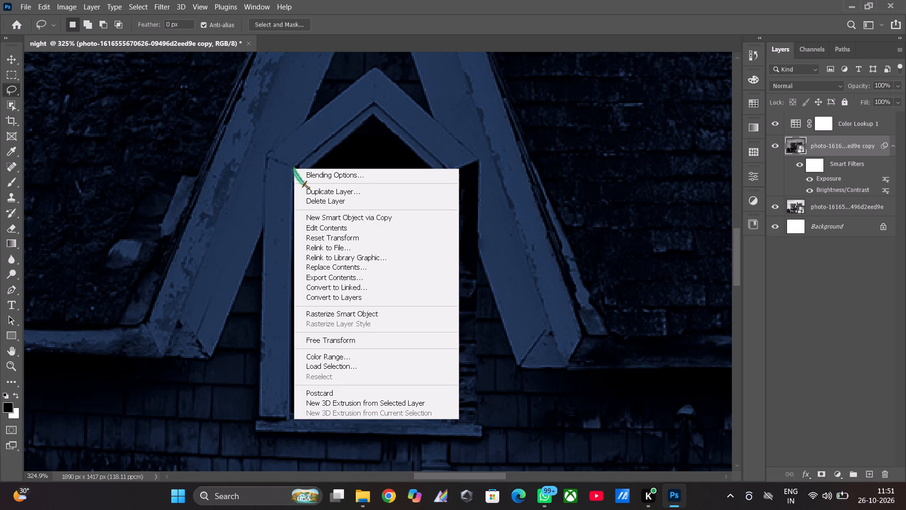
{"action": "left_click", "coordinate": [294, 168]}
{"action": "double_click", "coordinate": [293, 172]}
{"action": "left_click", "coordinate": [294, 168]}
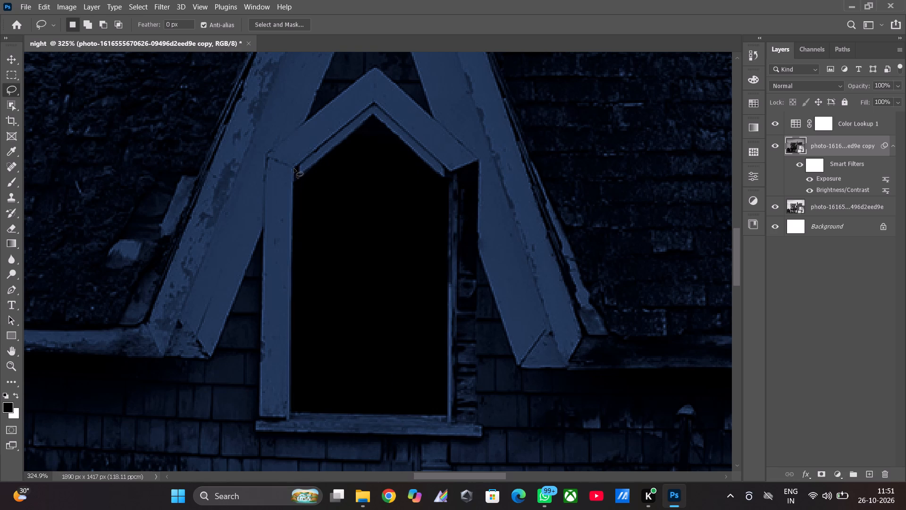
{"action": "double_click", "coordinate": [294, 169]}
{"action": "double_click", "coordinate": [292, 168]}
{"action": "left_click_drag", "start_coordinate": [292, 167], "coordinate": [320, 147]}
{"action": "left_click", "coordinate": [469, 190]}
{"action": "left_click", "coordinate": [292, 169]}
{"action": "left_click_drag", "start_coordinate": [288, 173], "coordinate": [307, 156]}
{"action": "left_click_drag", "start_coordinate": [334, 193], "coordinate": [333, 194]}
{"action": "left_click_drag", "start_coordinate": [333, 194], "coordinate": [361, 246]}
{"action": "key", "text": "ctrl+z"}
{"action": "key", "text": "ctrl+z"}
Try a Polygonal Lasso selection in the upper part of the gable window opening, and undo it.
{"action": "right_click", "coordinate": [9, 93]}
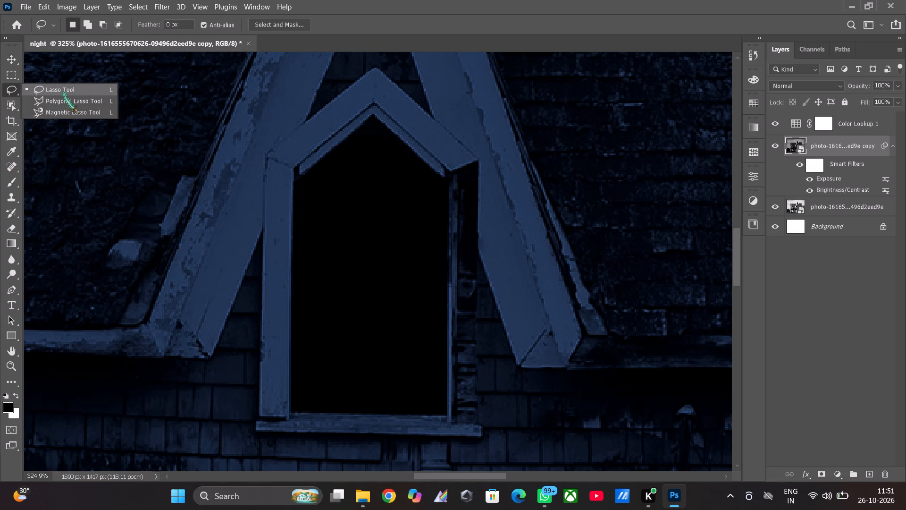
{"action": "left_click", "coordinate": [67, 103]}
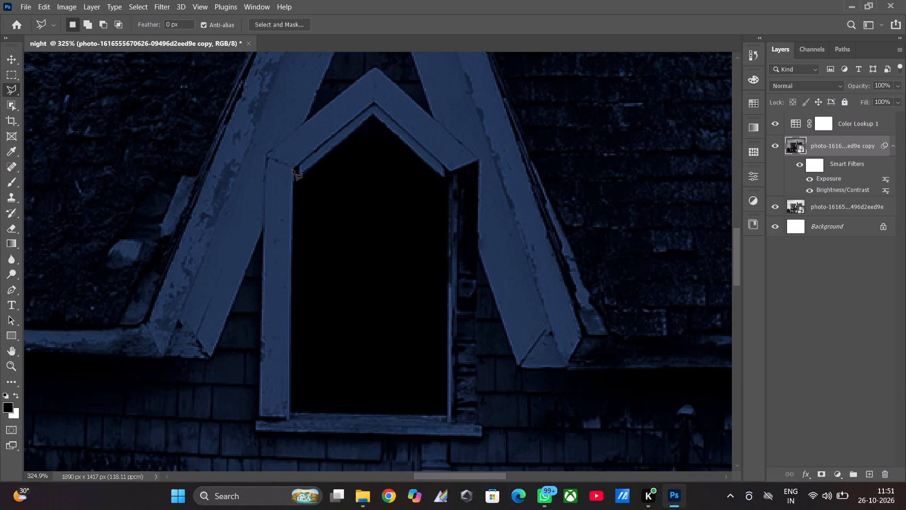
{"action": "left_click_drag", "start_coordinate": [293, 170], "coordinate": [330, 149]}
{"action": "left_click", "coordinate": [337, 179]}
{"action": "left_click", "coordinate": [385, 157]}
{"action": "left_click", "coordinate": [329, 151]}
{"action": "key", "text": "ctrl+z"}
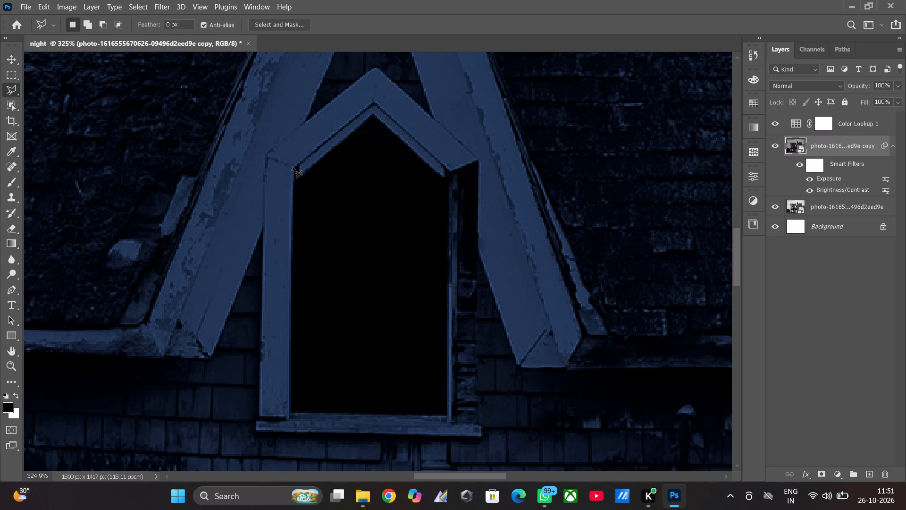
Outline the dark gable window opening with a closed five-point Polygonal Lasso selection along its frame, following the peak, sides and sill.
{"action": "left_click", "coordinate": [293, 167]}
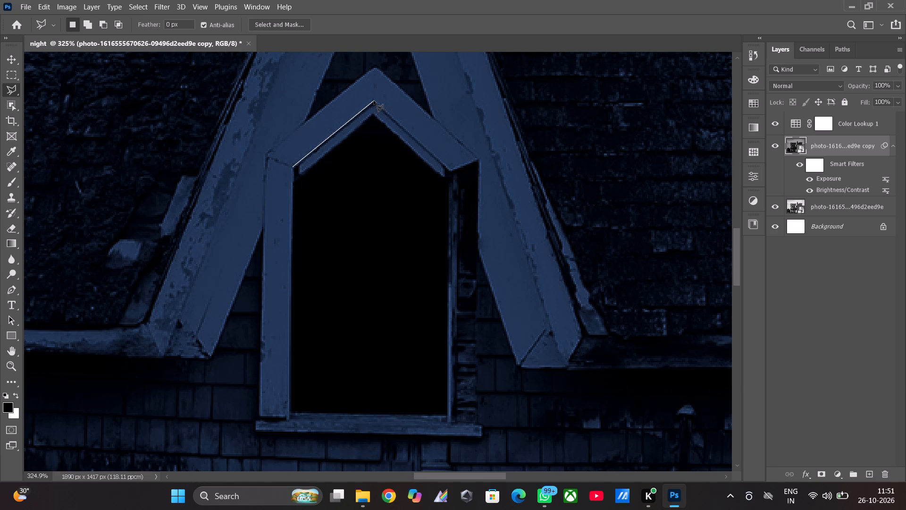
{"action": "left_click", "coordinate": [374, 101]}
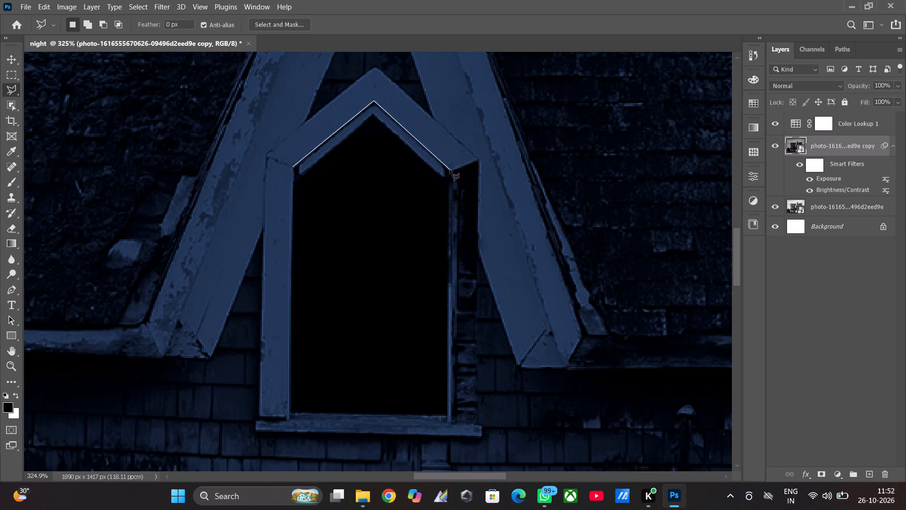
{"action": "left_click", "coordinate": [450, 170]}
{"action": "left_click", "coordinate": [447, 416]}
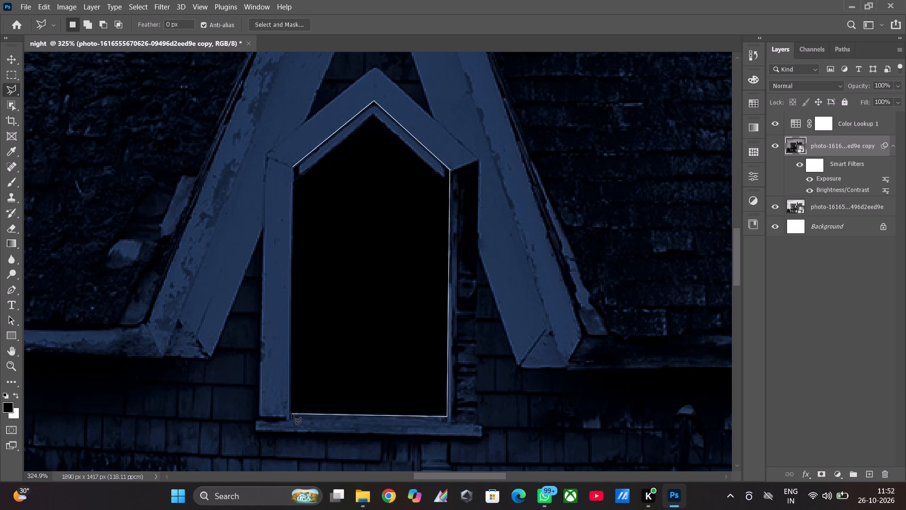
{"action": "left_click", "coordinate": [290, 413]}
{"action": "left_click", "coordinate": [293, 167]}
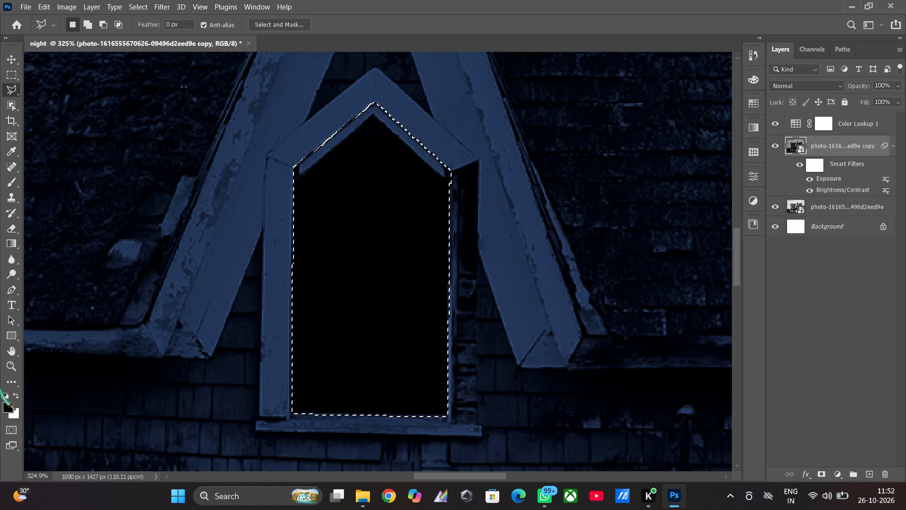
Set the foreground color to bright yellow fffc00.
{"action": "left_click", "coordinate": [8, 408]}
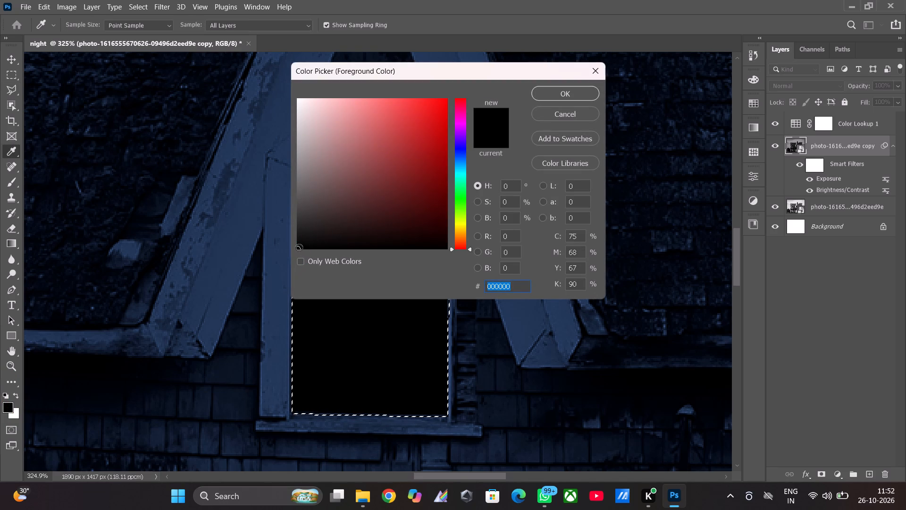
{"action": "left_click", "coordinate": [460, 224]}
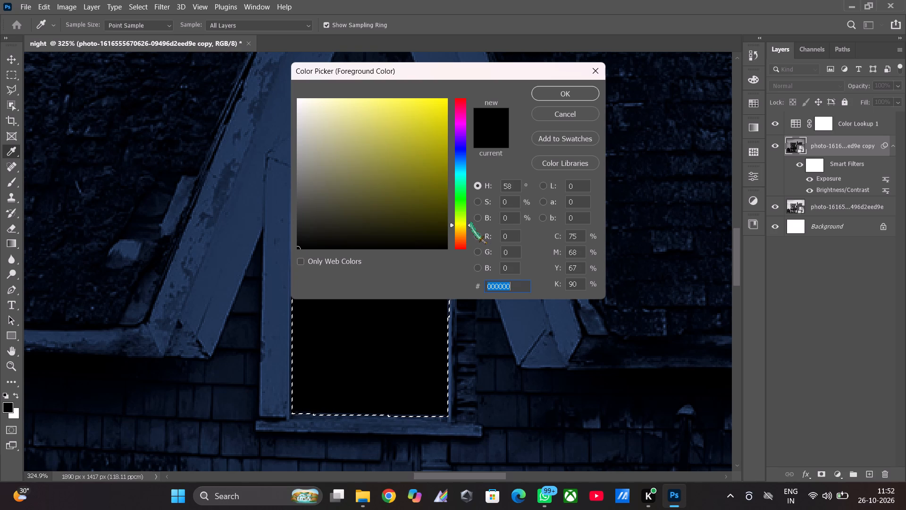
{"action": "left_click", "coordinate": [471, 223]}
{"action": "left_click_drag", "start_coordinate": [330, 225], "coordinate": [466, 85]}
{"action": "left_click", "coordinate": [573, 93]}
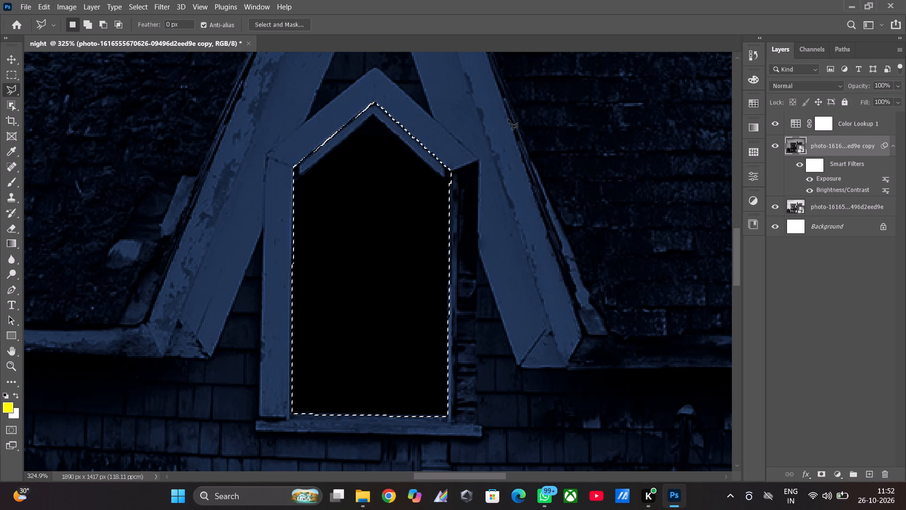
{"action": "left_click", "coordinate": [8, 407]}
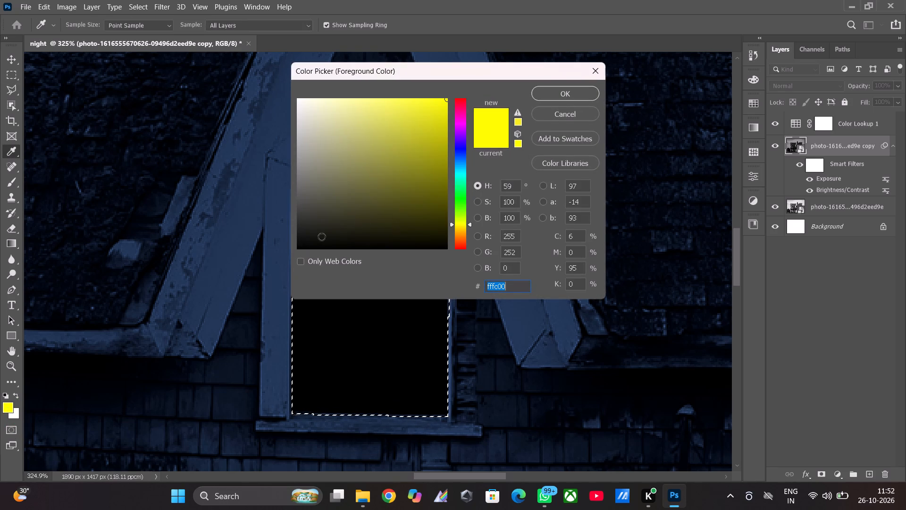
{"action": "left_click", "coordinate": [561, 95]}
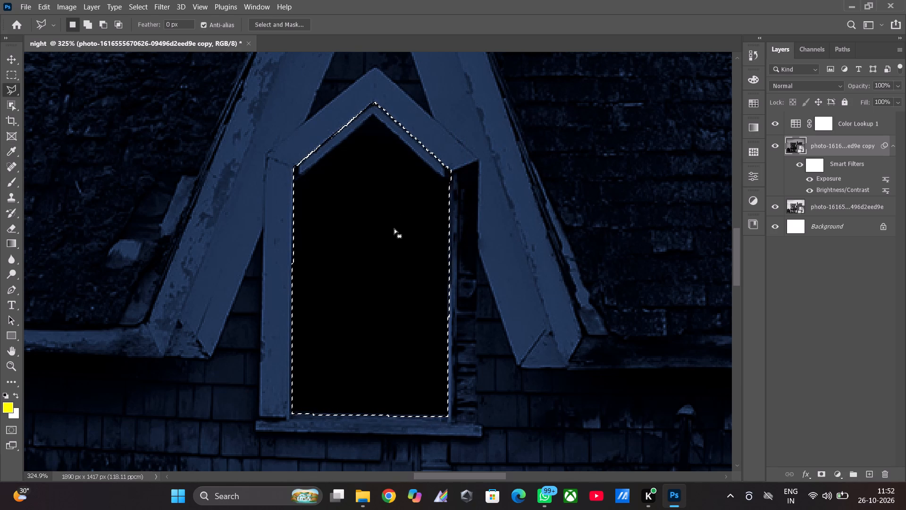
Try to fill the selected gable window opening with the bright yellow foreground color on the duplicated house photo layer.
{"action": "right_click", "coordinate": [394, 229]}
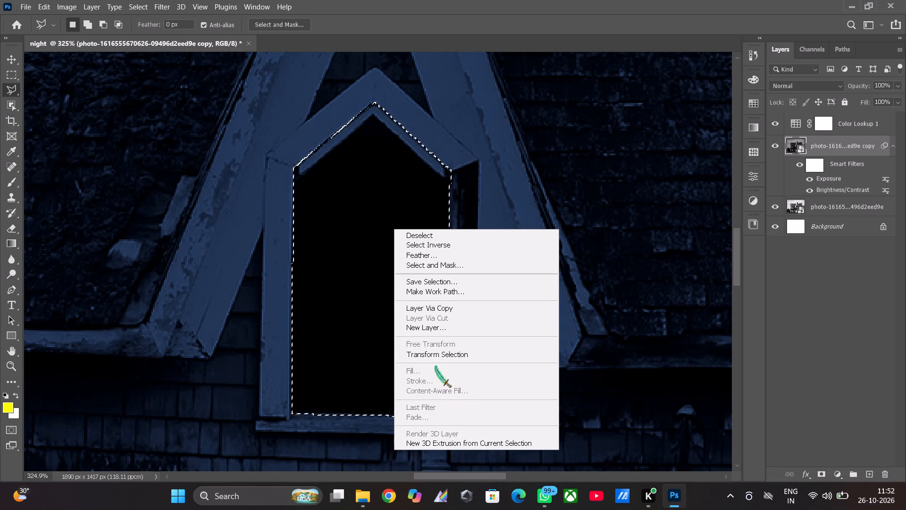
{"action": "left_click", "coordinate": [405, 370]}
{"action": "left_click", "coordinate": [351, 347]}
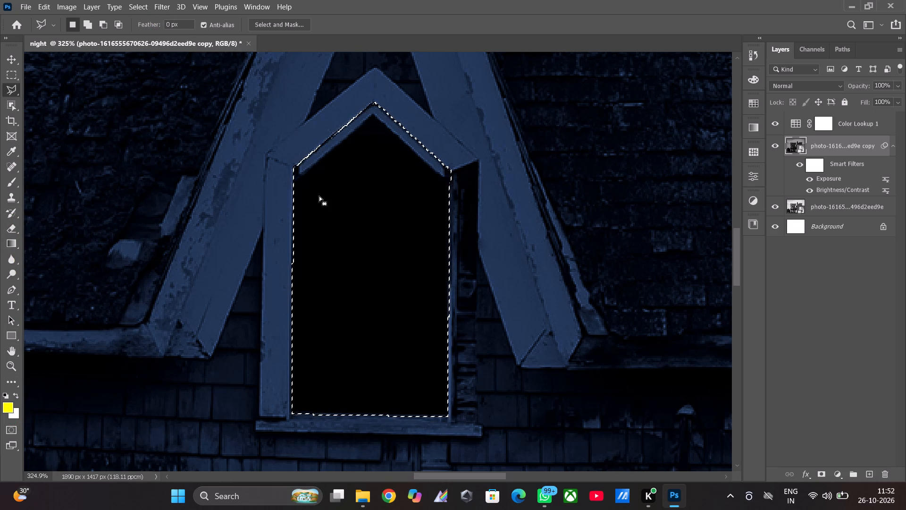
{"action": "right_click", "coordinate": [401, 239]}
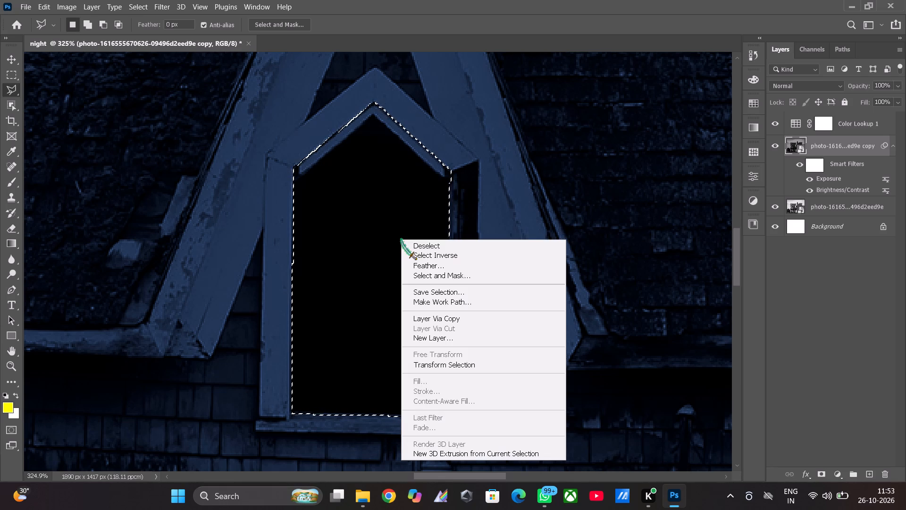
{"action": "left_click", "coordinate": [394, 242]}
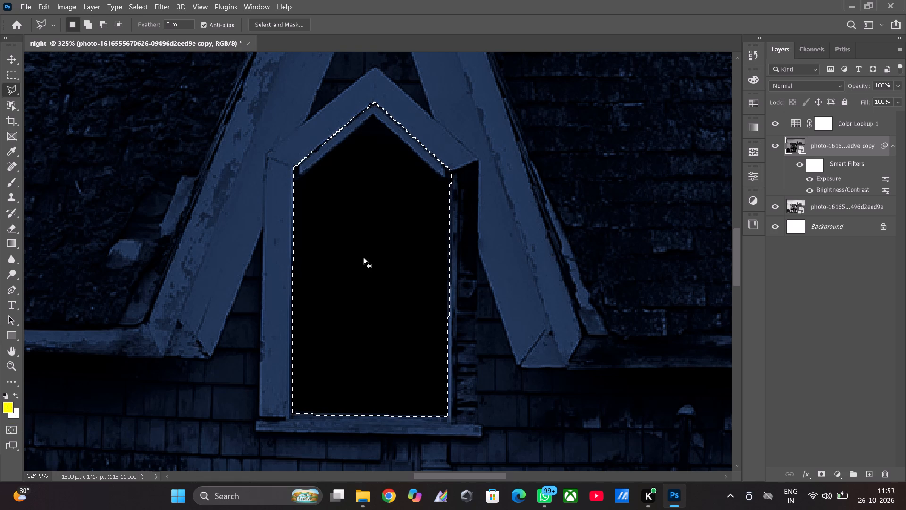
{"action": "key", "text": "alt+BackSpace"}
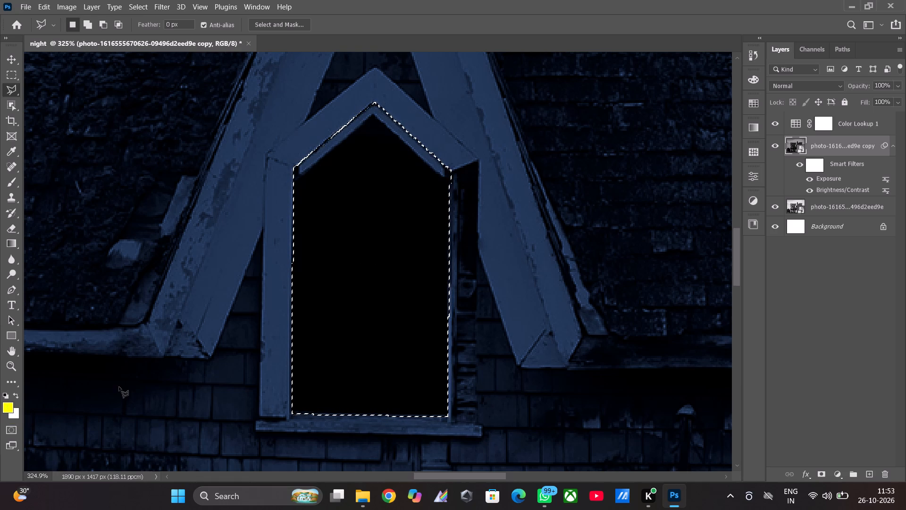
Soften the foreground color to the paler yellow efed43.
{"action": "left_click", "coordinate": [9, 412]}
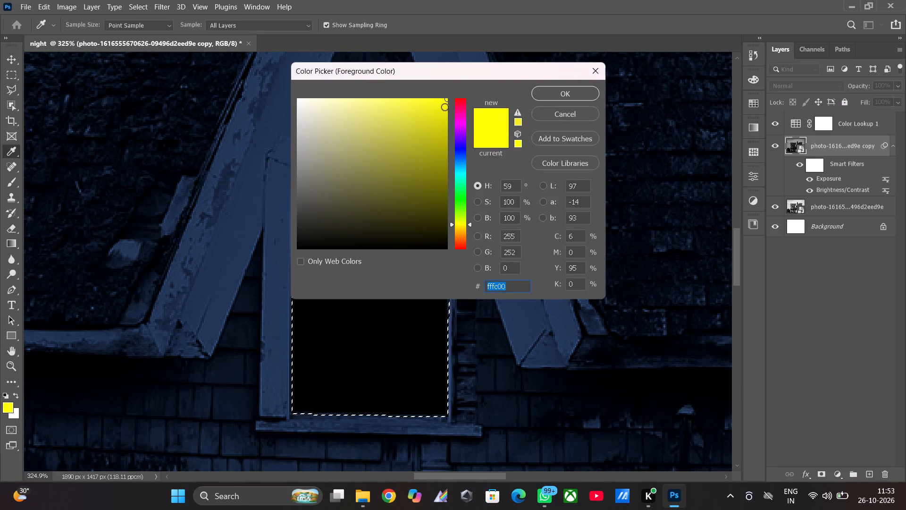
{"action": "left_click_drag", "start_coordinate": [444, 105], "coordinate": [431, 113]}
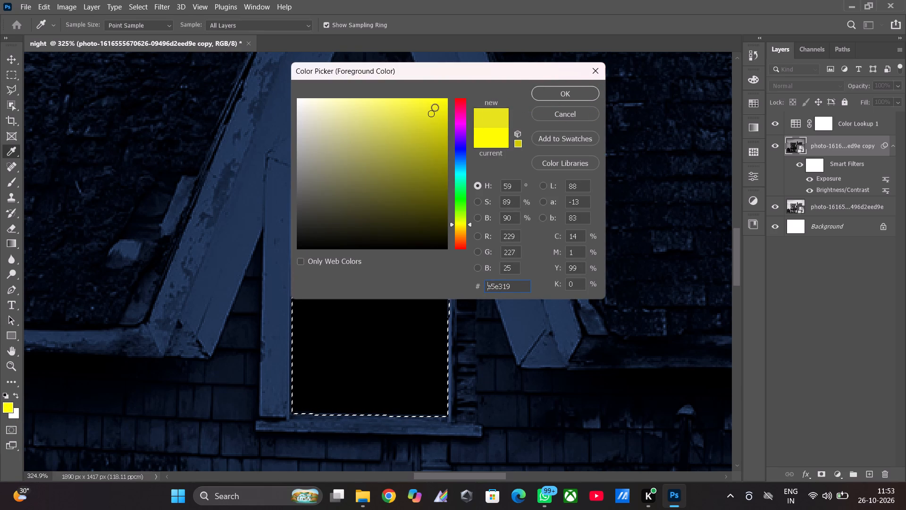
{"action": "left_click_drag", "start_coordinate": [432, 113], "coordinate": [406, 108]}
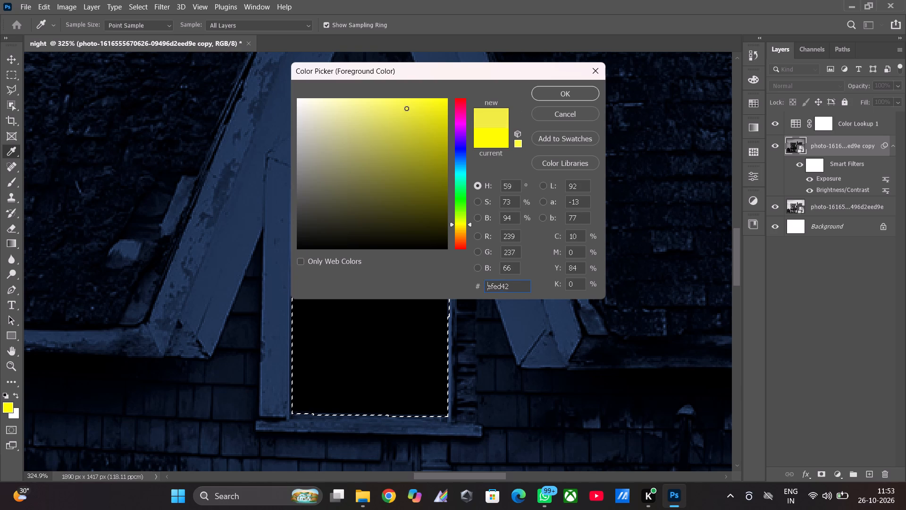
{"action": "left_click_drag", "start_coordinate": [406, 108], "coordinate": [405, 108]}
{"action": "left_click", "coordinate": [570, 98]}
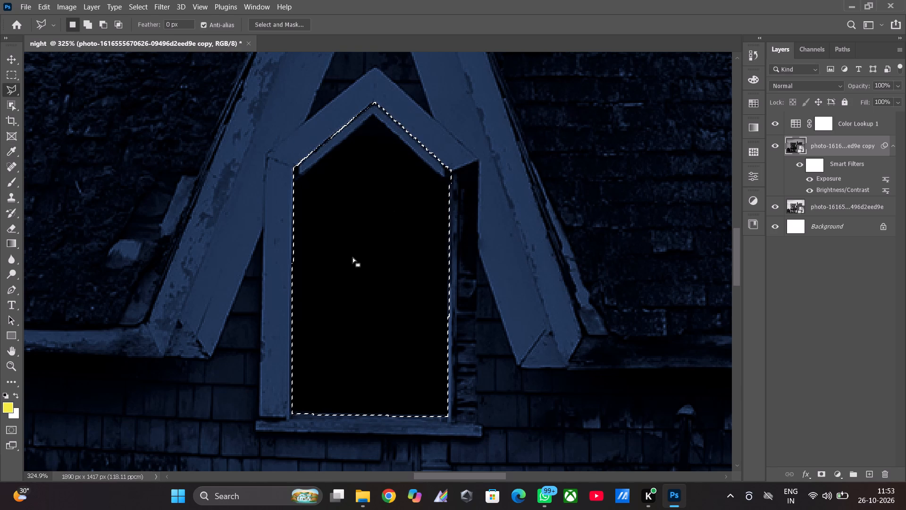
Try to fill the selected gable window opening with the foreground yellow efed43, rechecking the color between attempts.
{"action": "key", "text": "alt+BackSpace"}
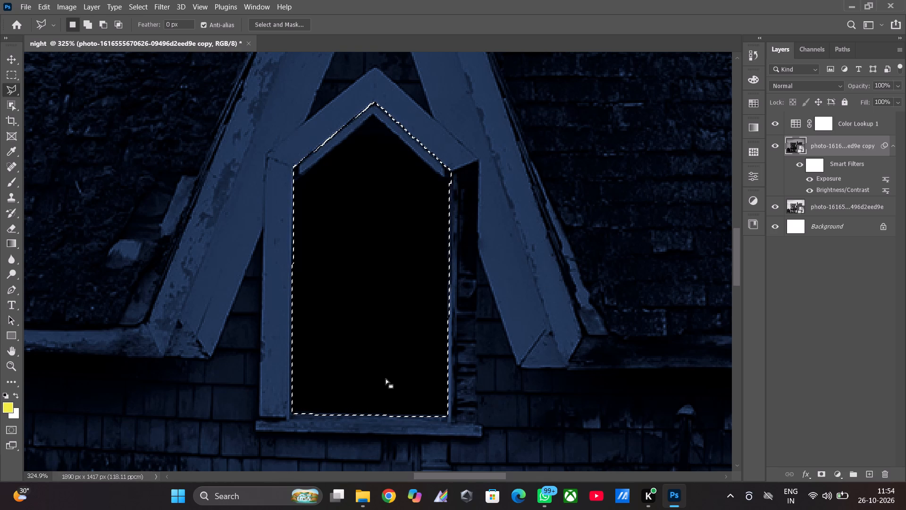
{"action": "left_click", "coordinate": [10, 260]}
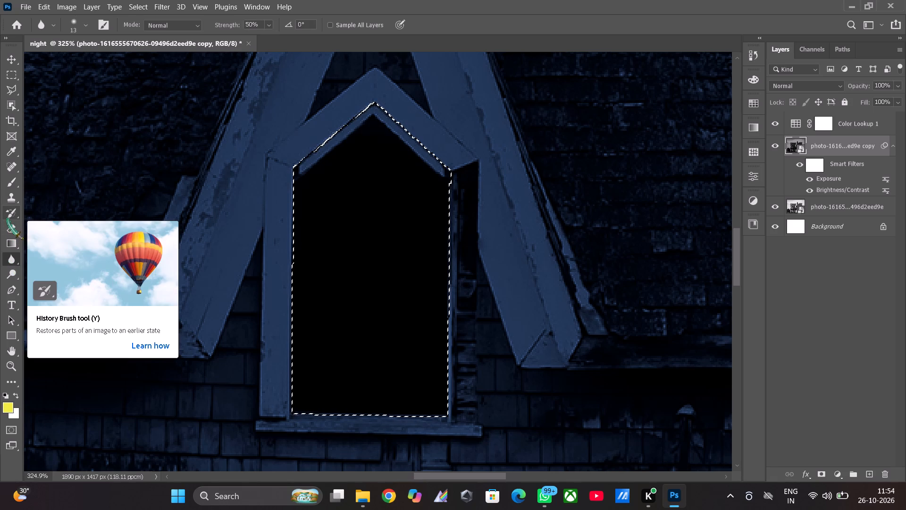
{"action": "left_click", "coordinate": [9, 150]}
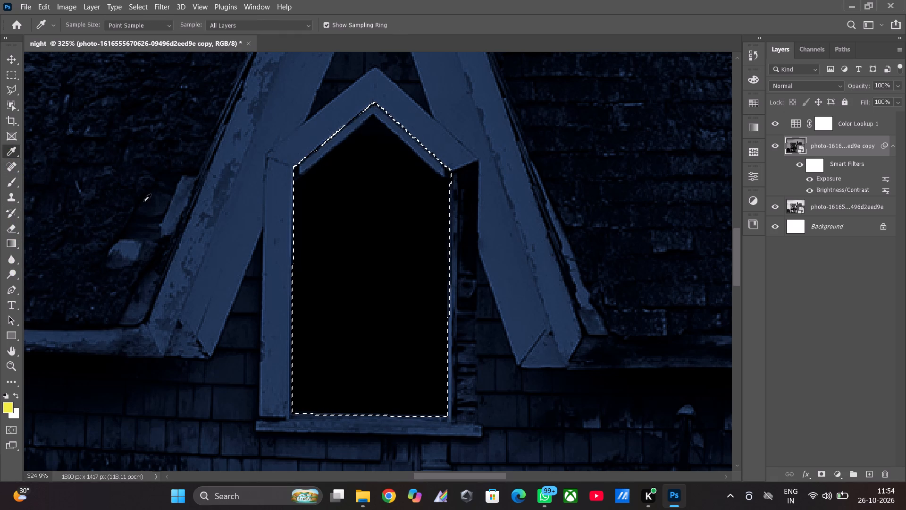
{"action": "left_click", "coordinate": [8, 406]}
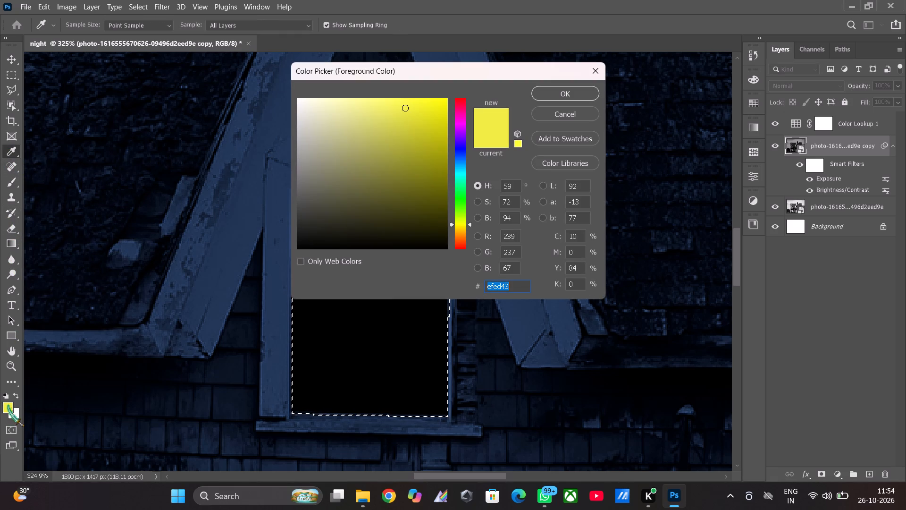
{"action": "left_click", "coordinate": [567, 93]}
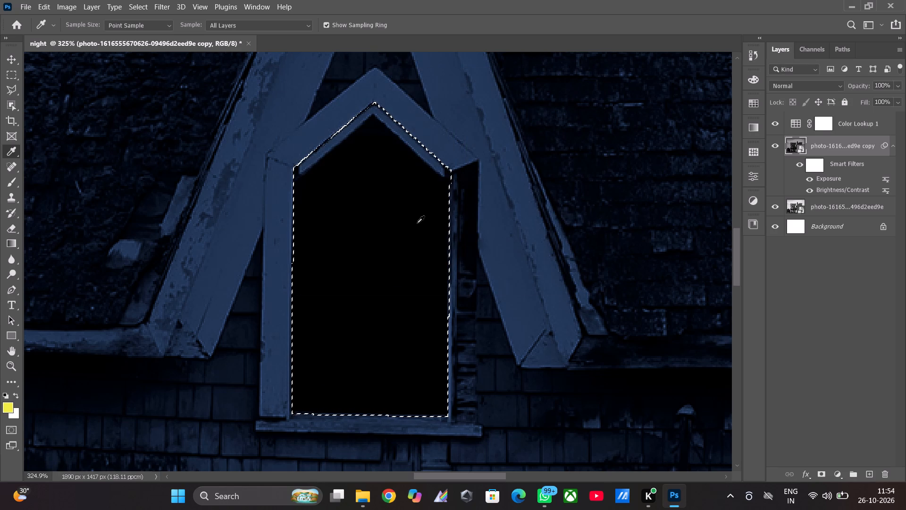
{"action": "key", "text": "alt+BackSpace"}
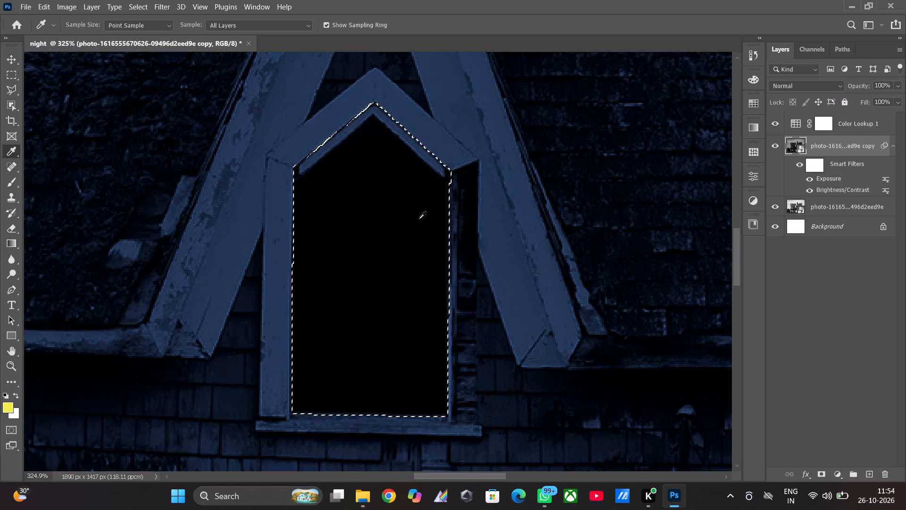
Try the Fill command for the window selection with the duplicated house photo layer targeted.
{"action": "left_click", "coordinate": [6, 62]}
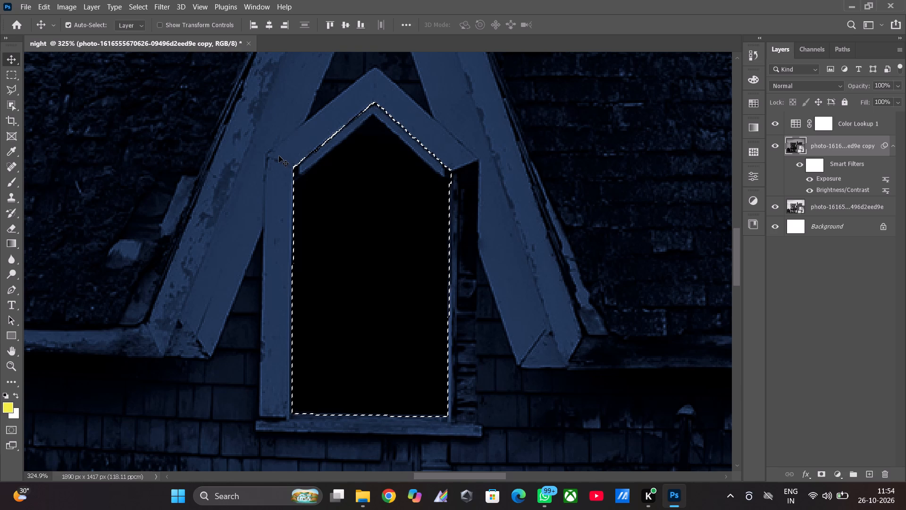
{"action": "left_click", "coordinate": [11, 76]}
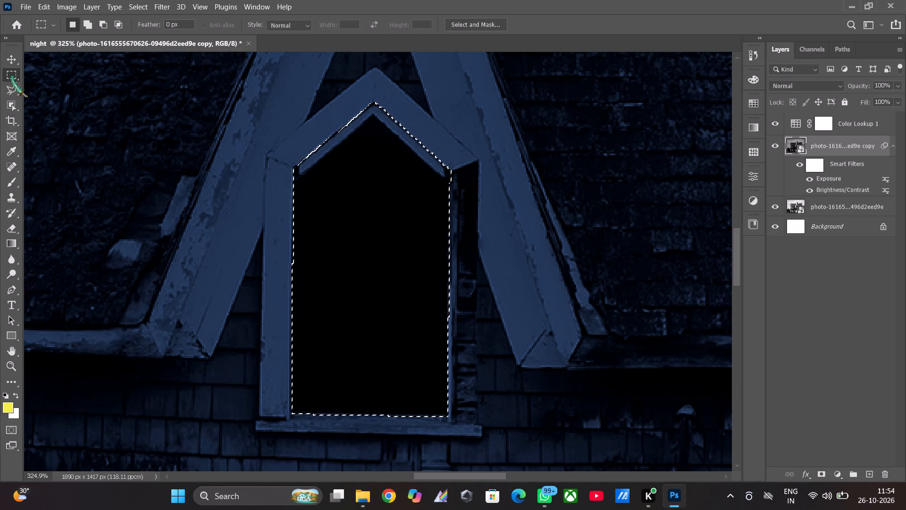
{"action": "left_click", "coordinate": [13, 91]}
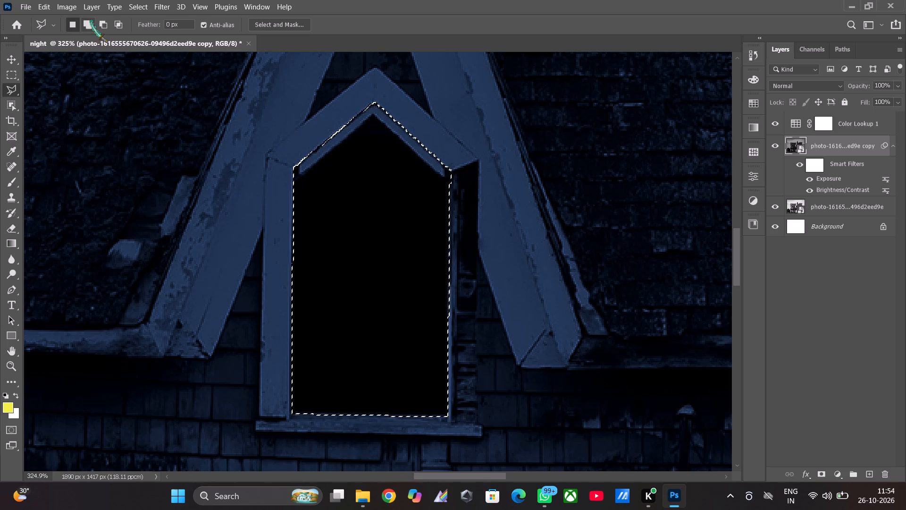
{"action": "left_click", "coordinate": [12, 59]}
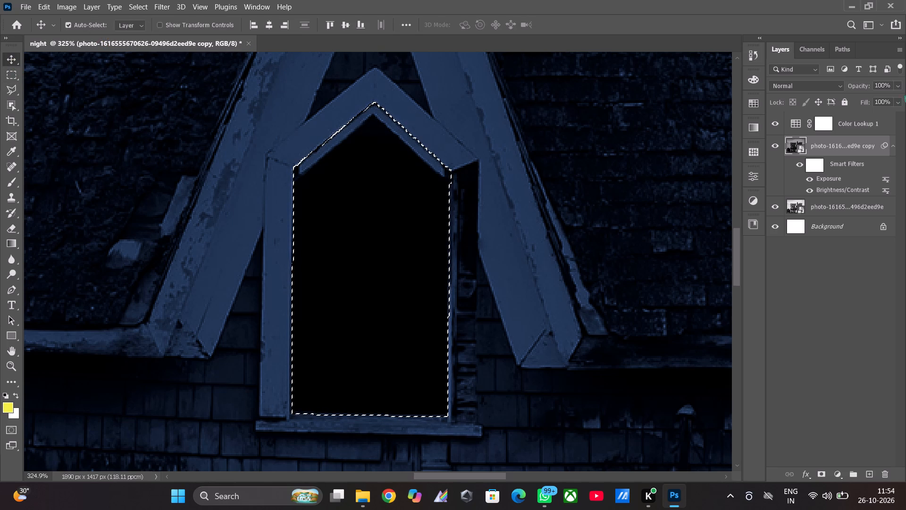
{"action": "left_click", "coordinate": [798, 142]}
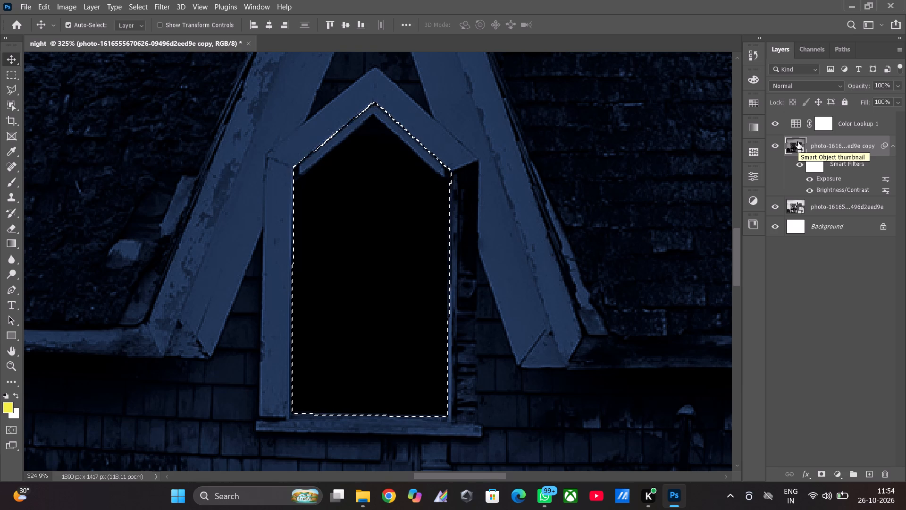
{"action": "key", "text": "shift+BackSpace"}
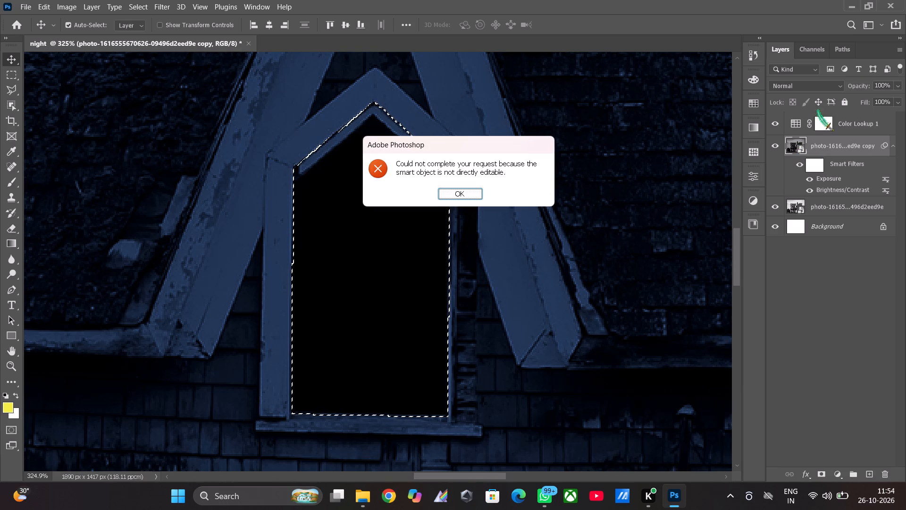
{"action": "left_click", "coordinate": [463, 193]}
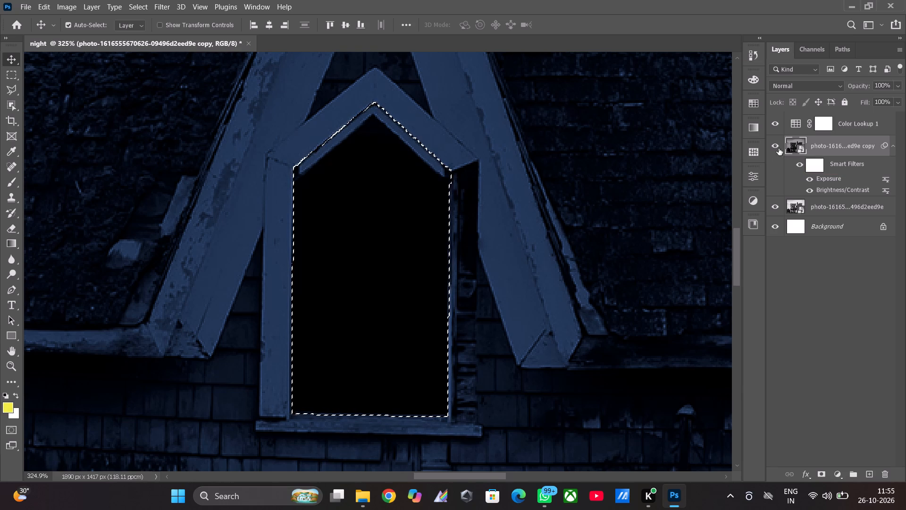
Deselect the duplicated house photo layer so that no layer is active, keeping the window selection.
{"action": "left_click_drag", "start_coordinate": [785, 323], "coordinate": [789, 324]}
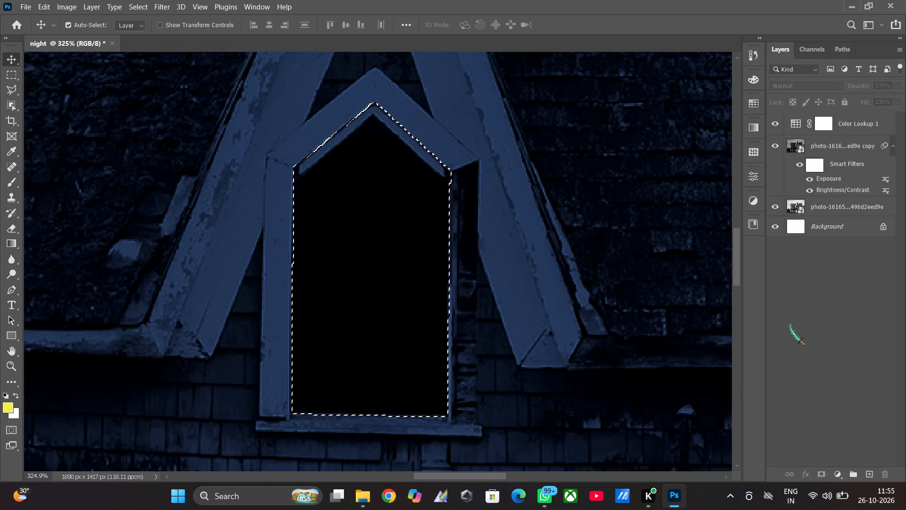
Undo the existing selection around the gable window opening.
{"action": "double_click", "coordinate": [790, 324]}
{"action": "key", "text": "ctrl+z"}
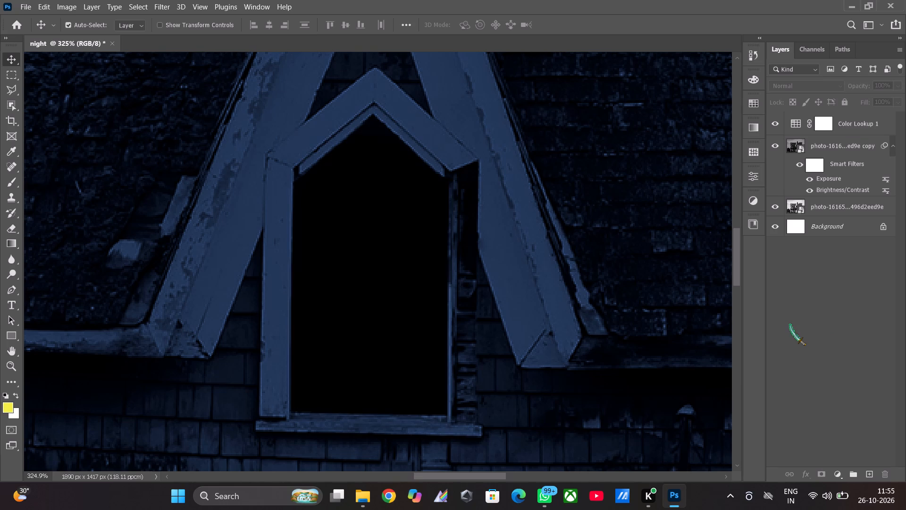
Add a new empty layer directly above the duplicated house photo layer.
{"action": "left_click", "coordinate": [831, 144]}
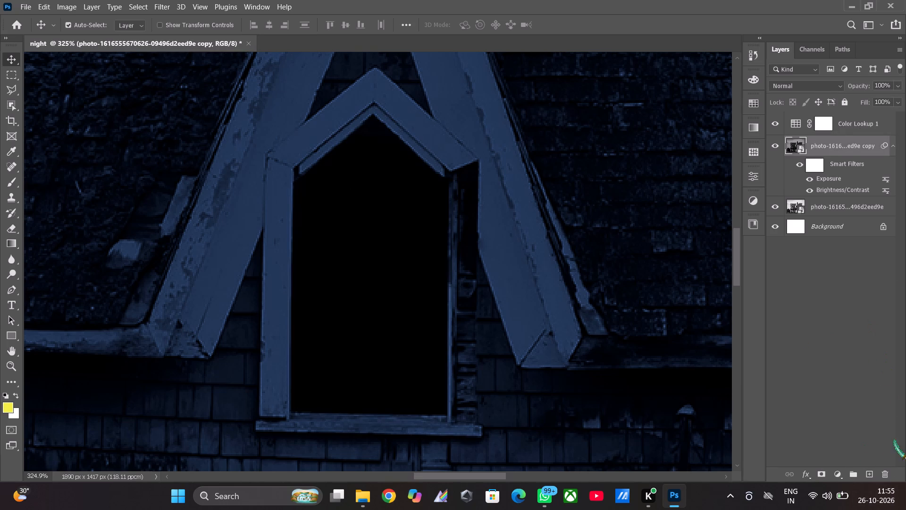
{"action": "left_click", "coordinate": [868, 475]}
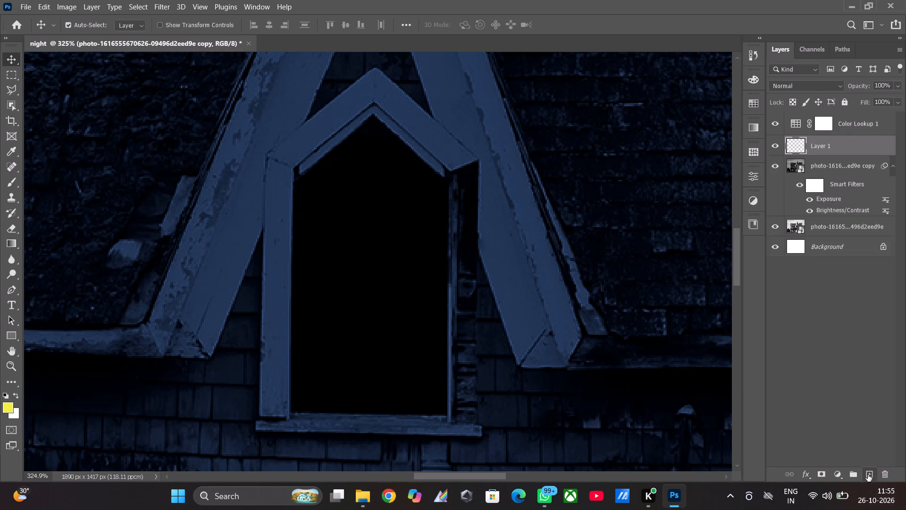
Trace the gable window opening with the Polygonal Lasso along the inner frame edges, following the small notches below the peaked top.
{"action": "left_click", "coordinate": [9, 89]}
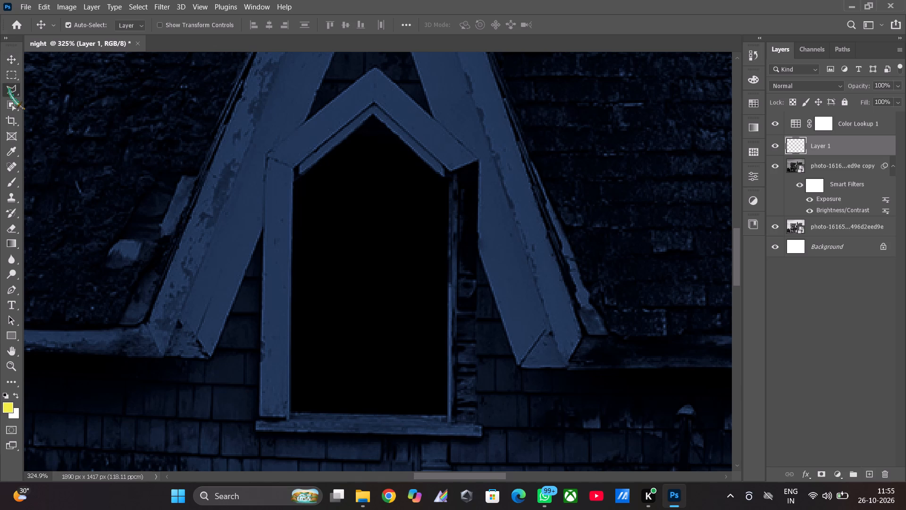
{"action": "left_click", "coordinate": [299, 165]}
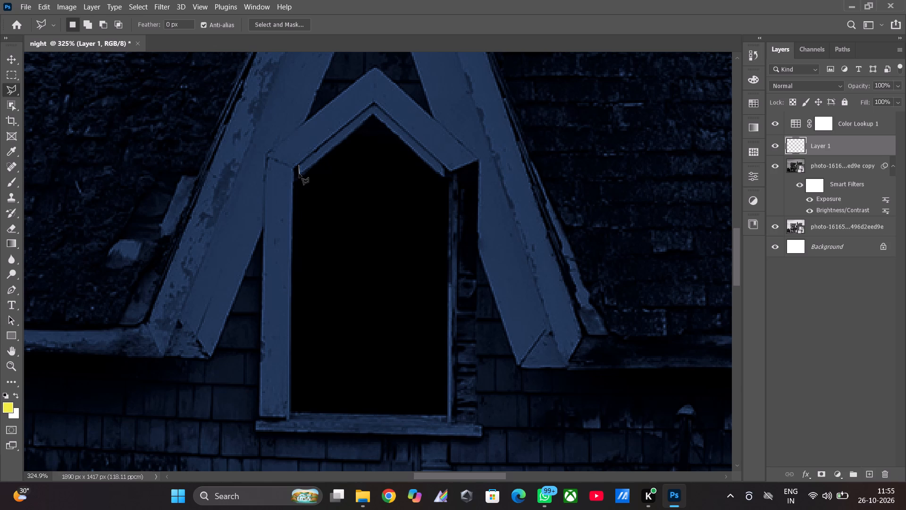
{"action": "left_click", "coordinate": [299, 174]}
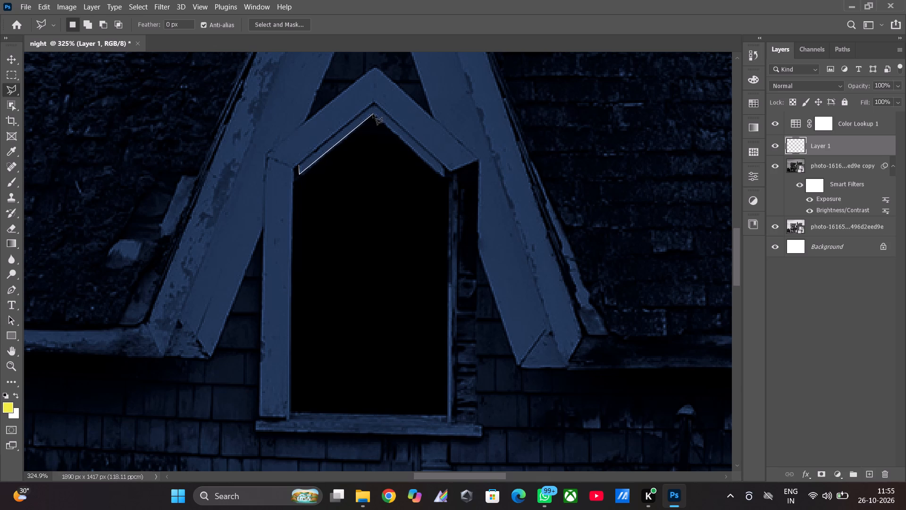
{"action": "left_click", "coordinate": [373, 114]}
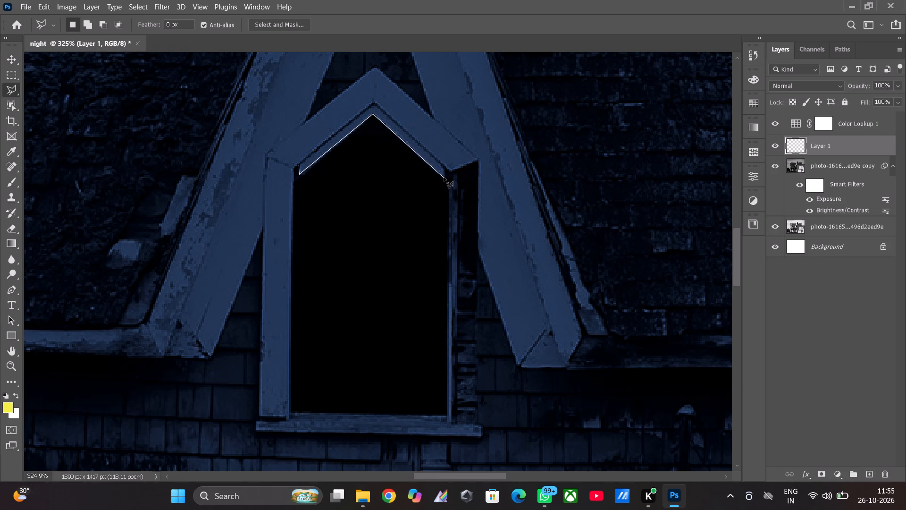
{"action": "left_click", "coordinate": [443, 176]}
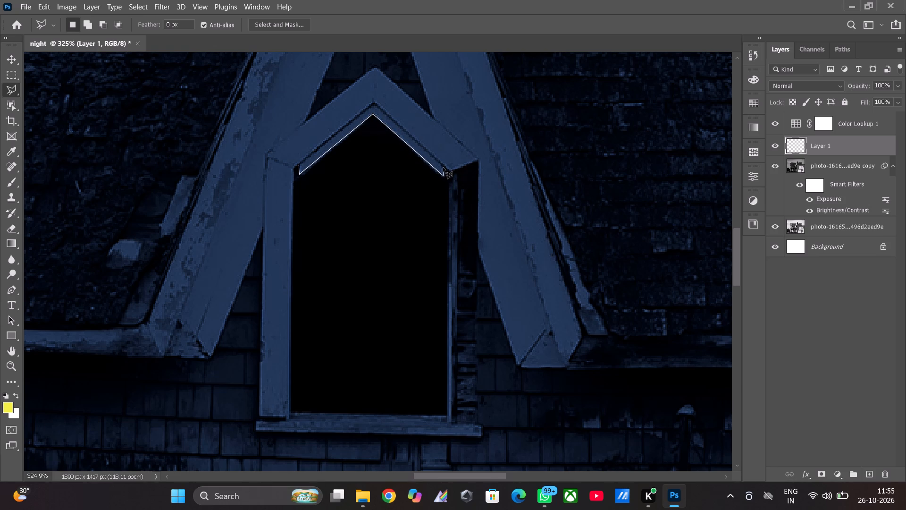
{"action": "left_click", "coordinate": [444, 166]}
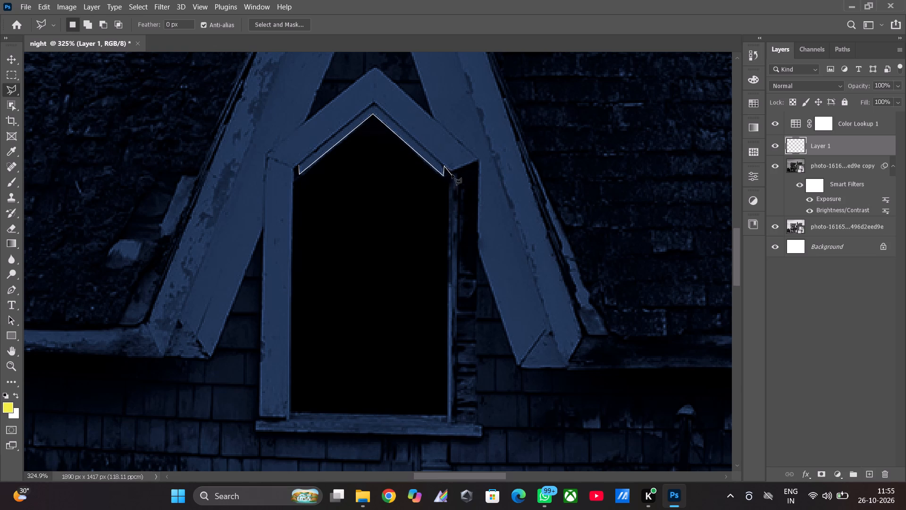
{"action": "left_click", "coordinate": [448, 169]}
{"action": "left_click", "coordinate": [447, 415]}
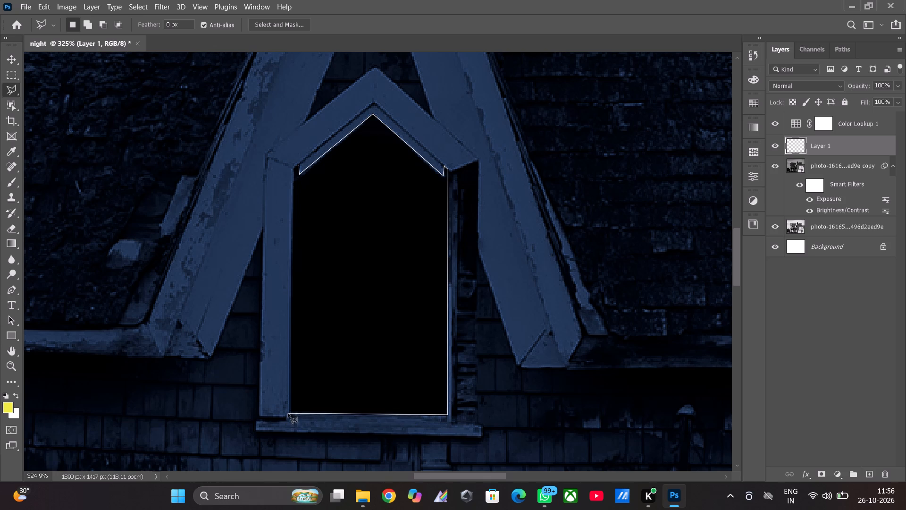
{"action": "left_click", "coordinate": [290, 413]}
{"action": "left_click", "coordinate": [293, 170]}
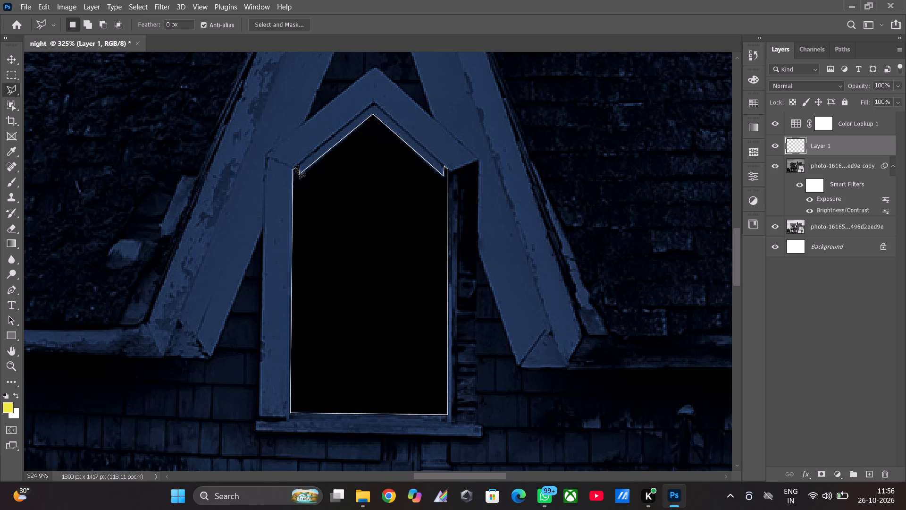
{"action": "left_click", "coordinate": [298, 164]}
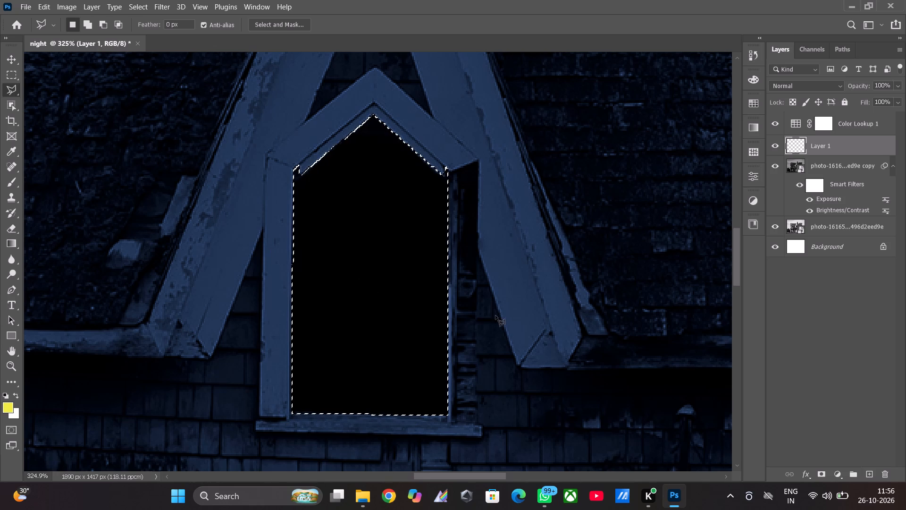
Fill the window selection on the new layer with the golden yellow foreground color e7c31a.
{"action": "left_click", "coordinate": [8, 408]}
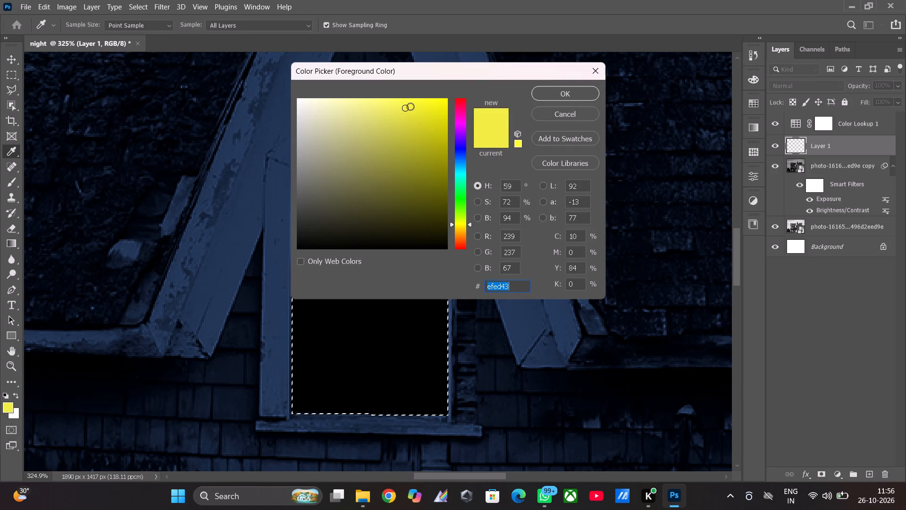
{"action": "left_click_drag", "start_coordinate": [405, 107], "coordinate": [431, 112]}
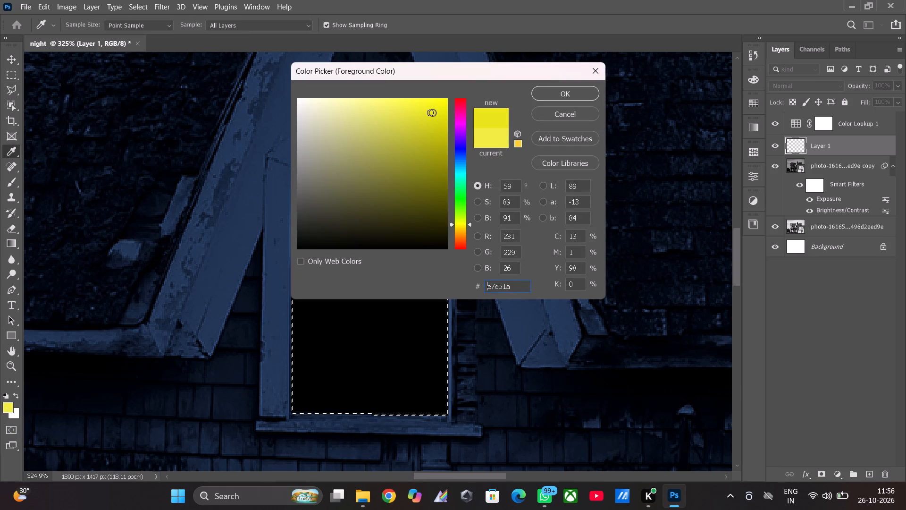
{"action": "left_click", "coordinate": [471, 225]}
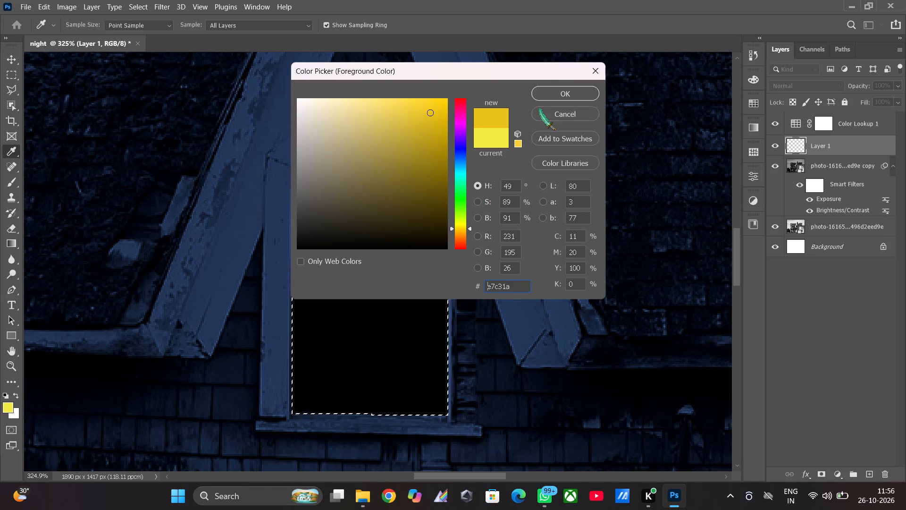
{"action": "left_click", "coordinate": [566, 95]}
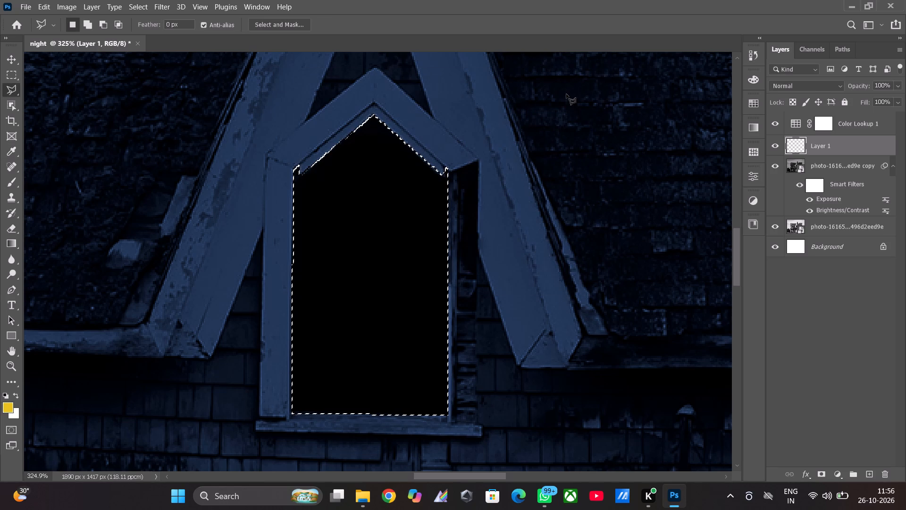
{"action": "key", "text": "alt+BackSpace"}
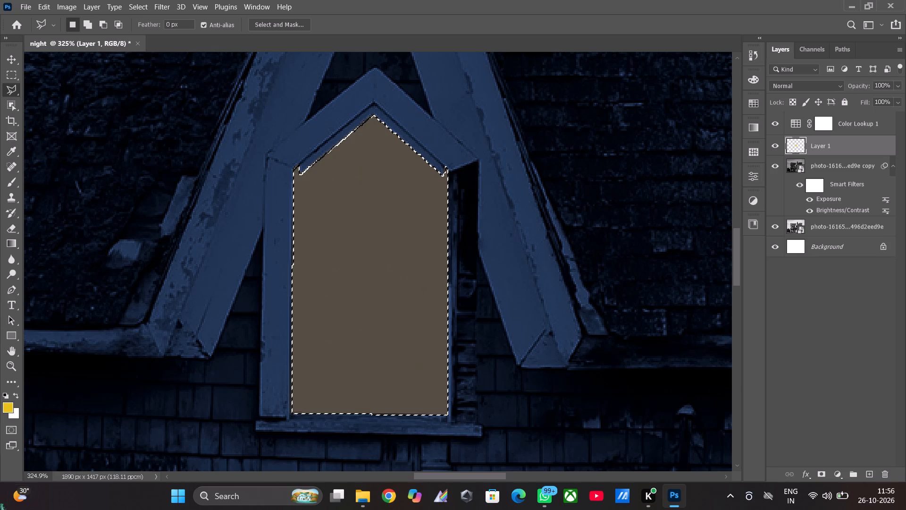
Change the foreground color to a brighter, more saturated golden yellow.
{"action": "left_click", "coordinate": [6, 408]}
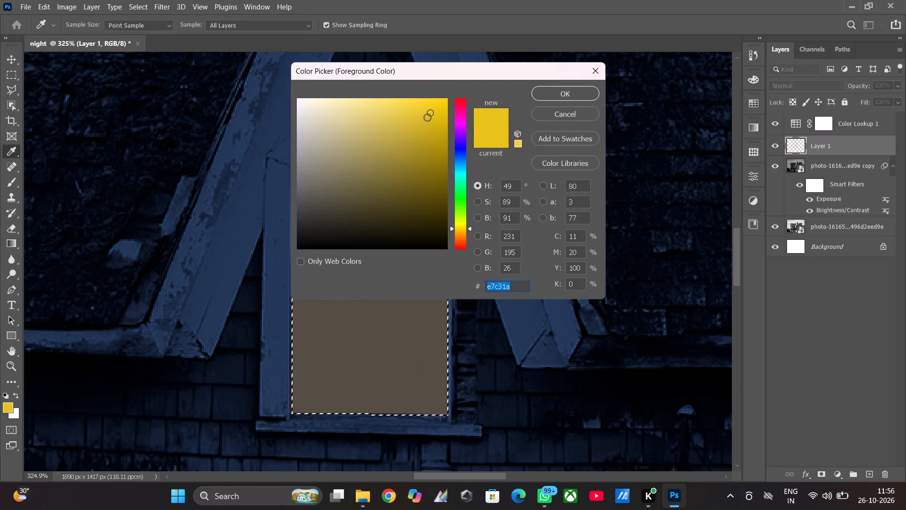
{"action": "left_click_drag", "start_coordinate": [428, 114], "coordinate": [399, 120]}
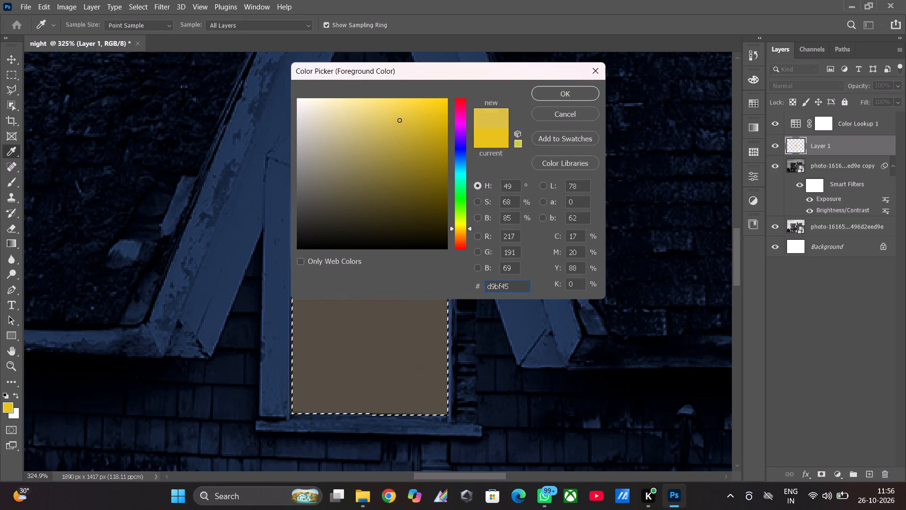
{"action": "left_click_drag", "start_coordinate": [399, 120], "coordinate": [438, 102]}
{"action": "left_click", "coordinate": [544, 96]}
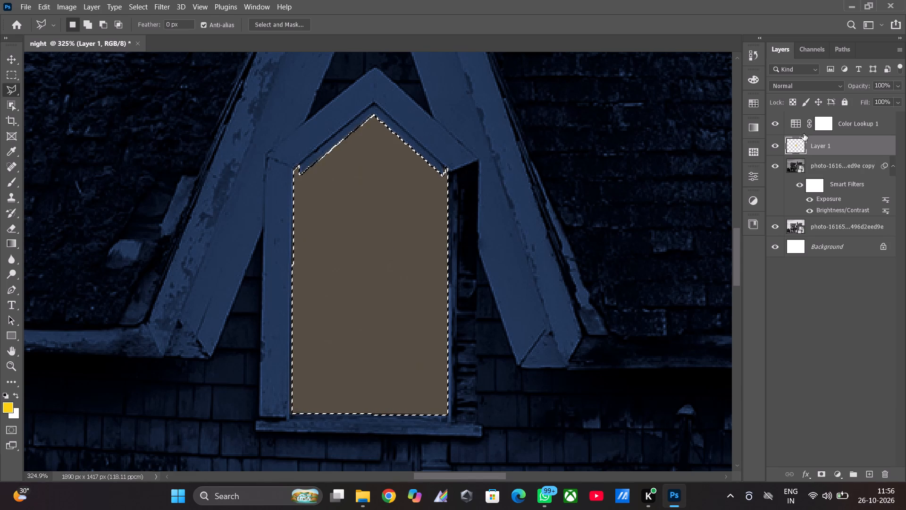
Move the Color Lookup adjustment layer beneath the window fill layer, leaving no layer active.
{"action": "left_click_drag", "start_coordinate": [865, 124], "coordinate": [864, 149]}
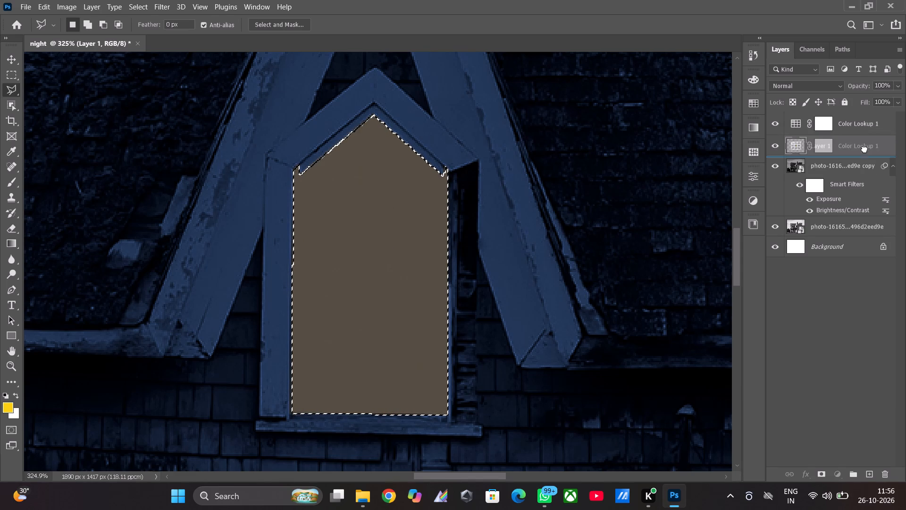
{"action": "left_click_drag", "start_coordinate": [864, 149], "coordinate": [865, 156]}
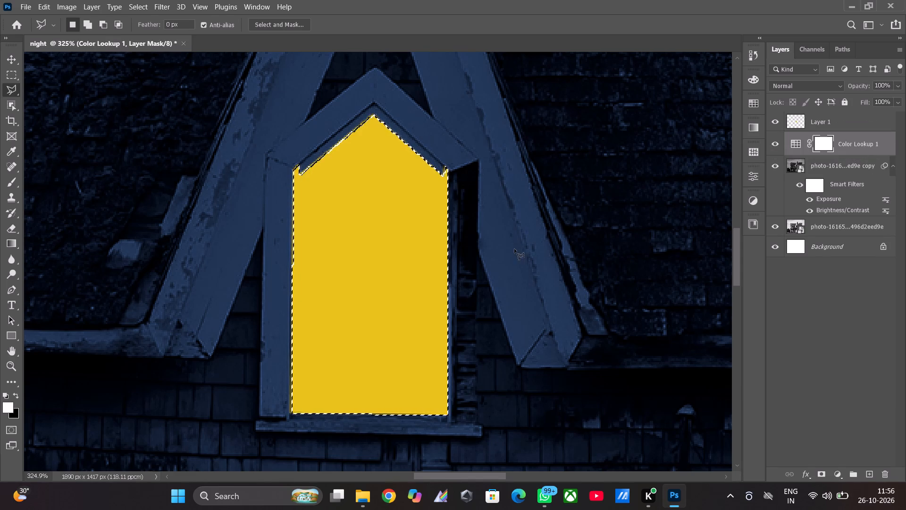
{"action": "left_click", "coordinate": [849, 304]}
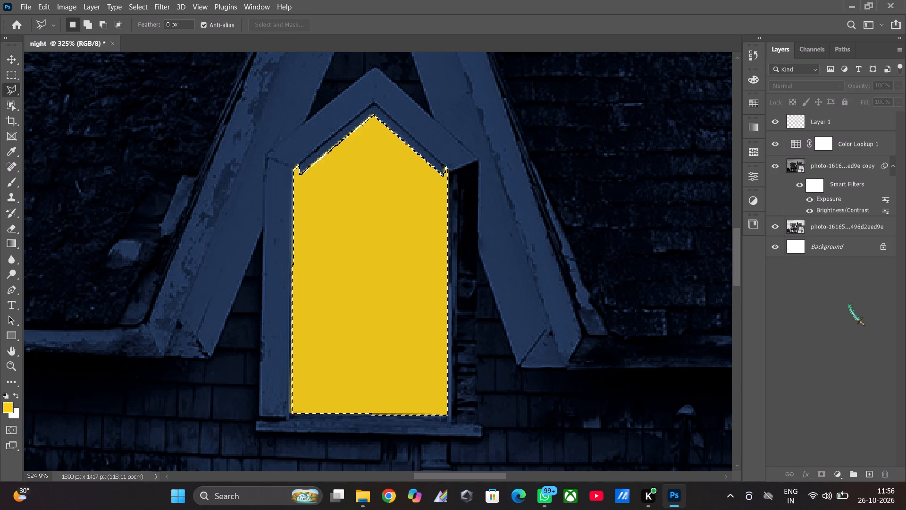
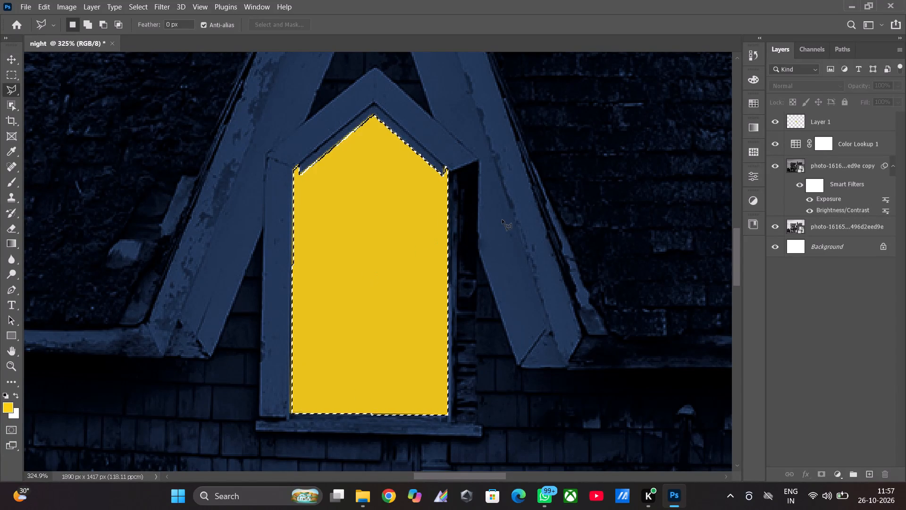
Apply a Gaussian Blur with a 0.1-pixel radius to the yellow window fill on Layer 1.
{"action": "left_click", "coordinate": [827, 126]}
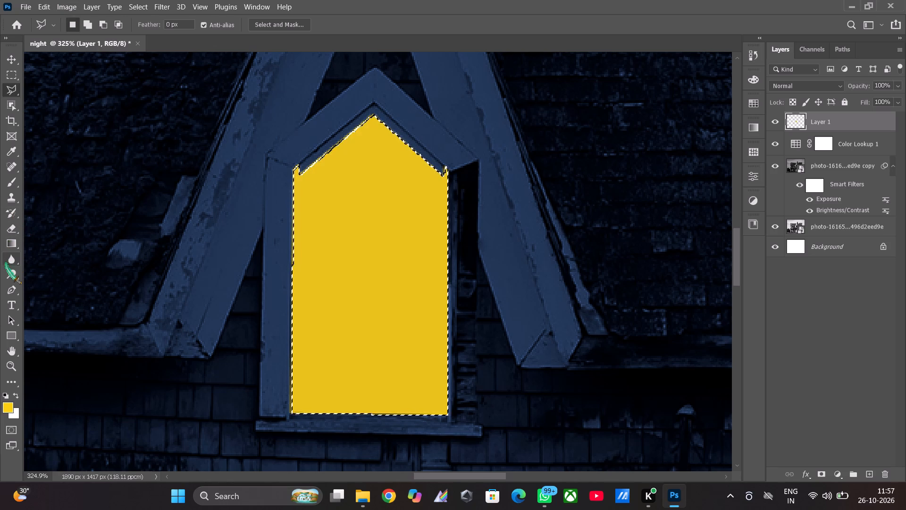
{"action": "left_click", "coordinate": [75, 2]}
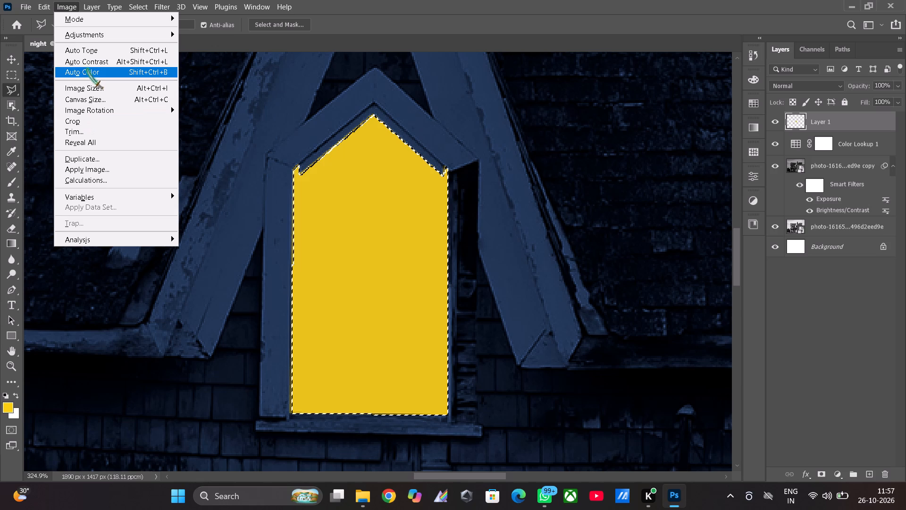
{"action": "left_click", "coordinate": [95, 18]}
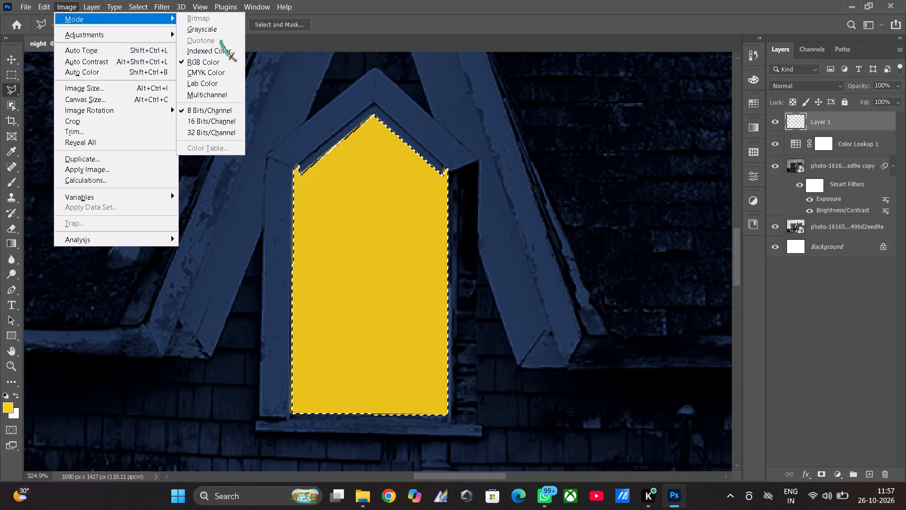
{"action": "left_click", "coordinate": [108, 30]}
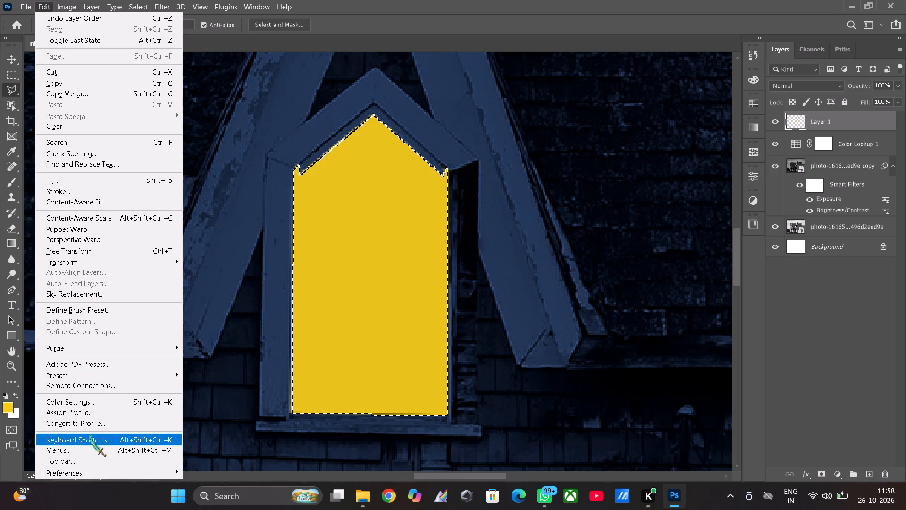
{"action": "scroll", "coordinate": [90, 435], "scroll_direction": "down", "scroll_amount": 1}
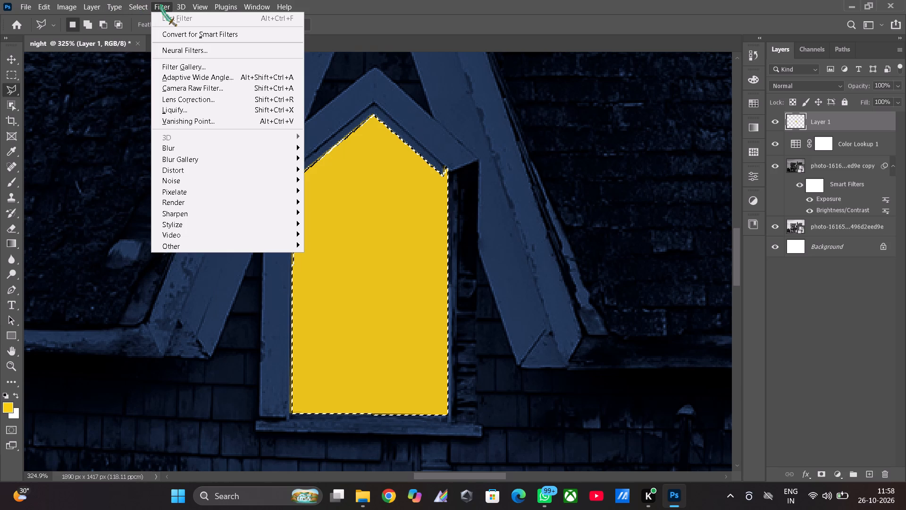
{"action": "left_click", "coordinate": [163, 146]}
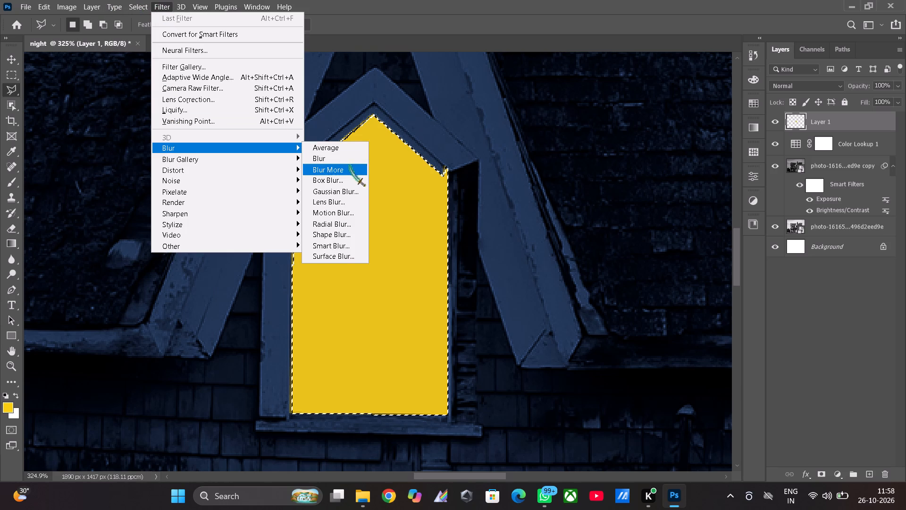
{"action": "left_click", "coordinate": [338, 191]}
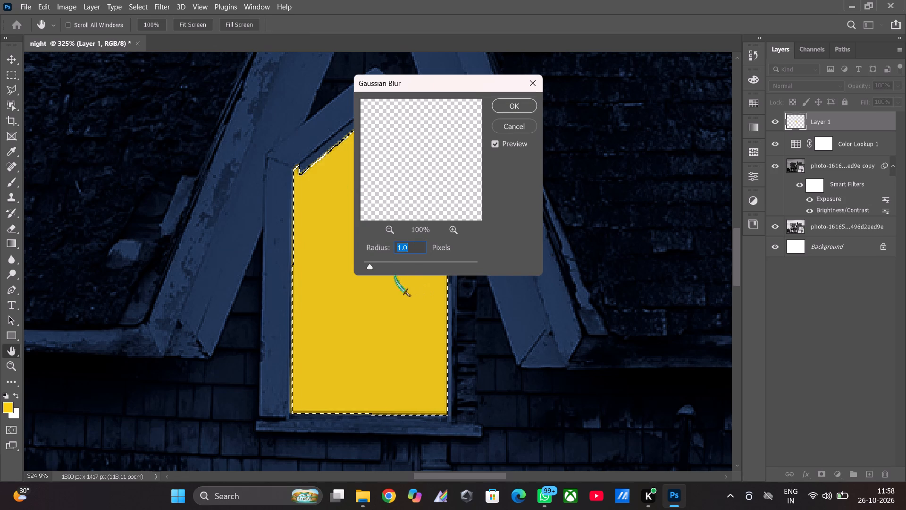
{"action": "left_click_drag", "start_coordinate": [369, 266], "coordinate": [403, 265]}
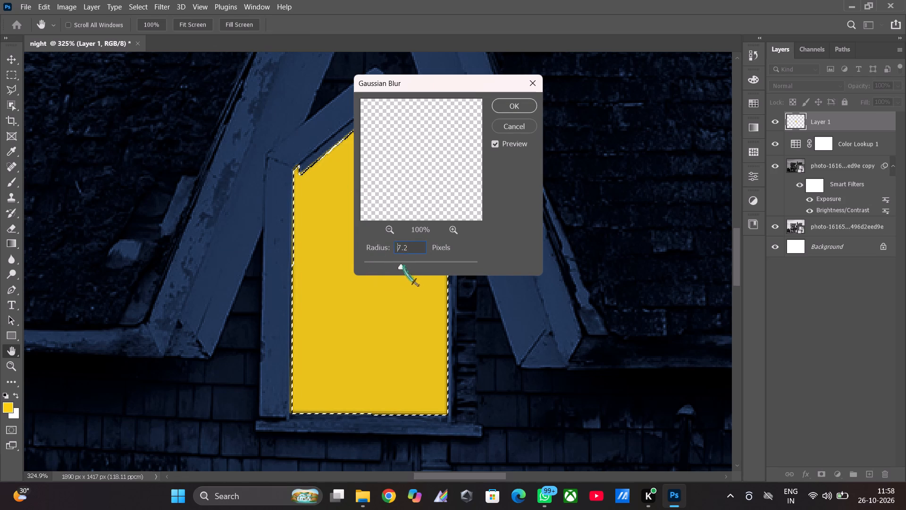
{"action": "left_click_drag", "start_coordinate": [403, 265], "coordinate": [416, 269]}
{"action": "left_click_drag", "start_coordinate": [416, 269], "coordinate": [415, 269]}
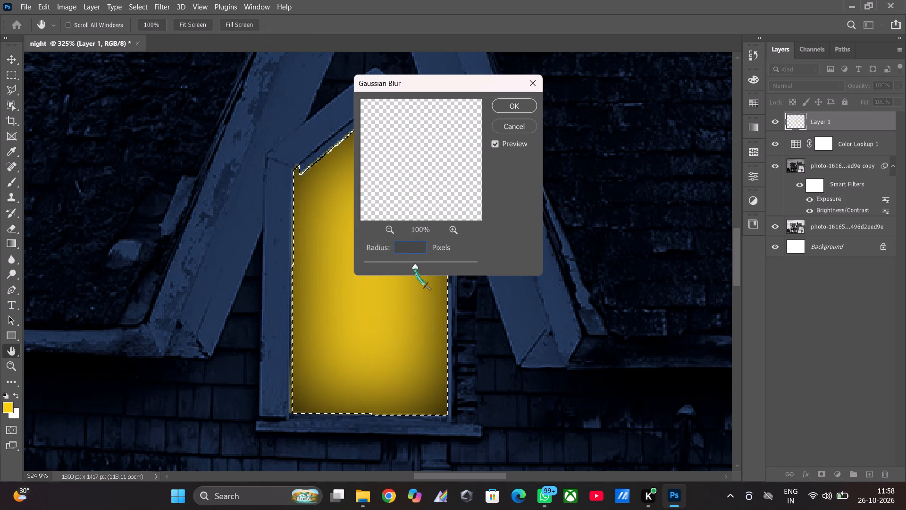
{"action": "left_click_drag", "start_coordinate": [415, 269], "coordinate": [363, 265]}
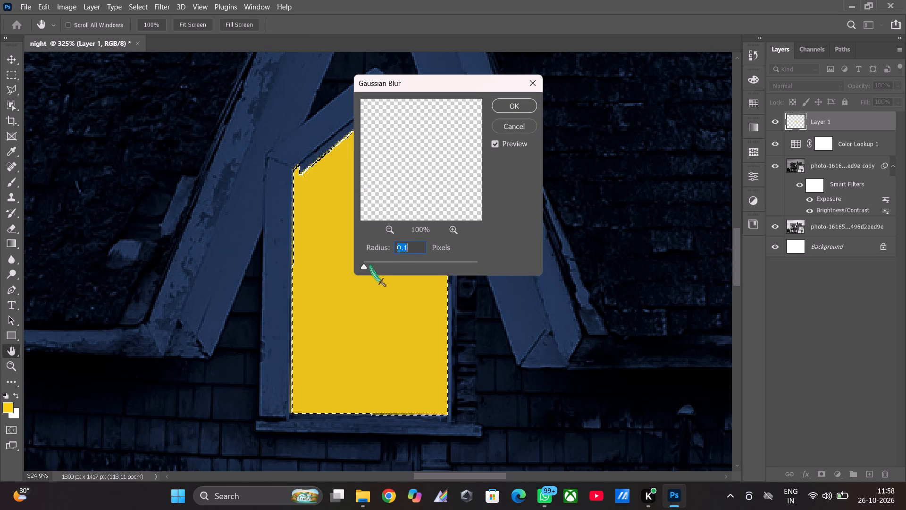
{"action": "left_click_drag", "start_coordinate": [367, 267], "coordinate": [436, 270]}
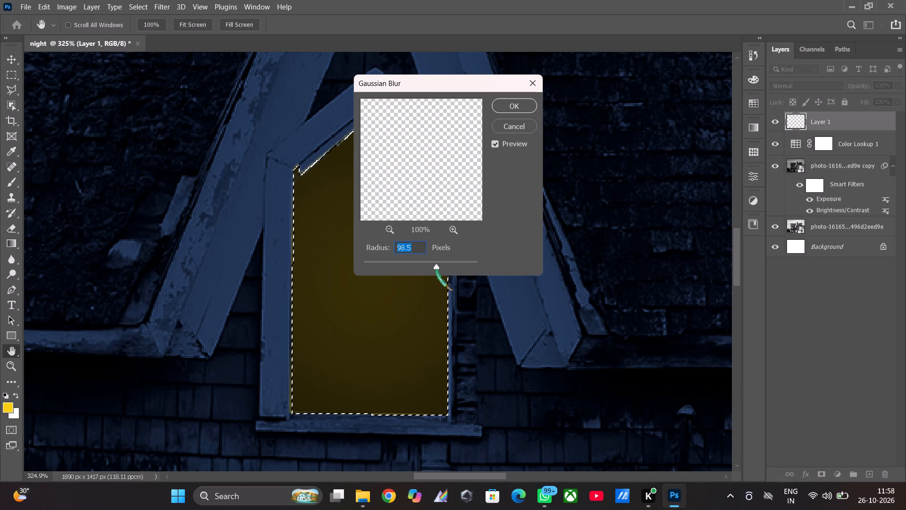
{"action": "left_click_drag", "start_coordinate": [436, 270], "coordinate": [403, 271]}
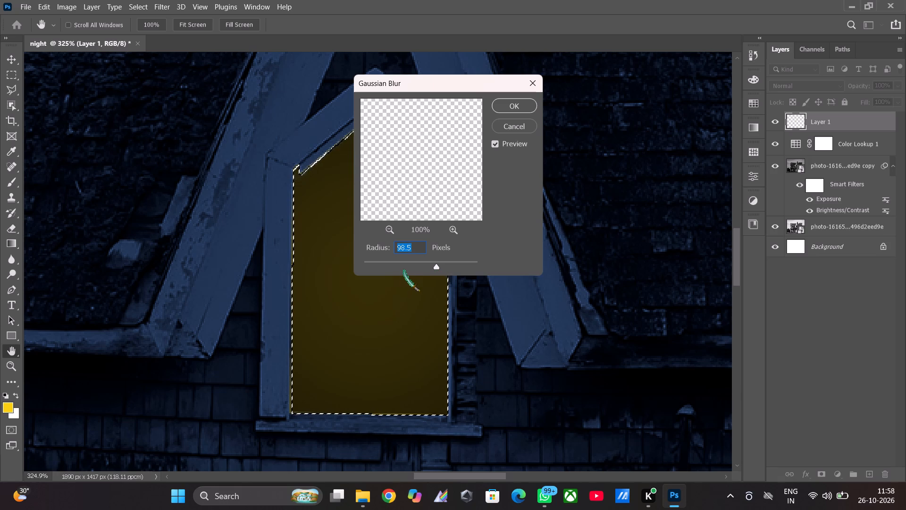
{"action": "left_click", "coordinate": [404, 262]}
{"action": "left_click_drag", "start_coordinate": [403, 262], "coordinate": [359, 262]}
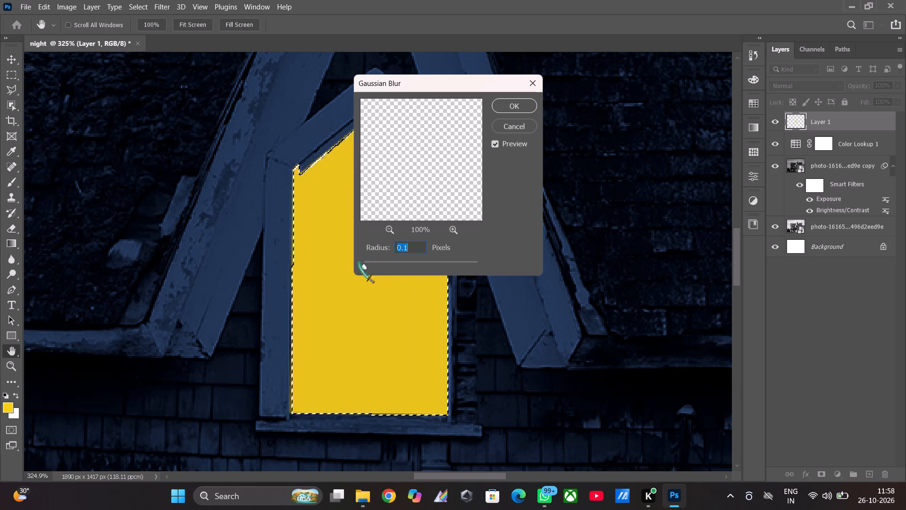
{"action": "left_click", "coordinate": [359, 262]}
{"action": "left_click", "coordinate": [515, 102]}
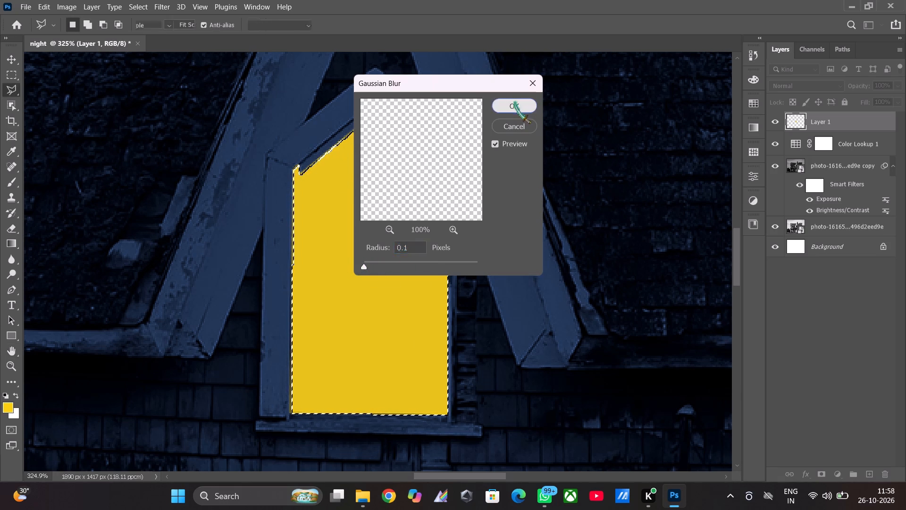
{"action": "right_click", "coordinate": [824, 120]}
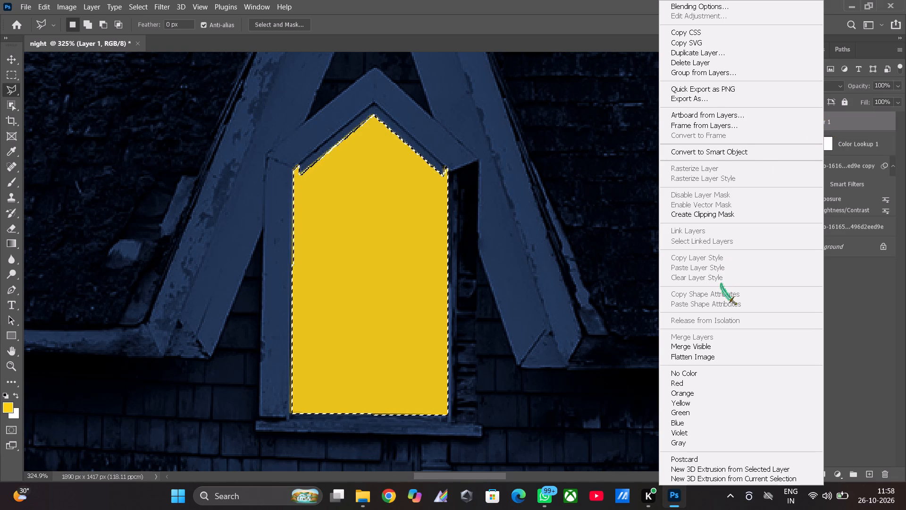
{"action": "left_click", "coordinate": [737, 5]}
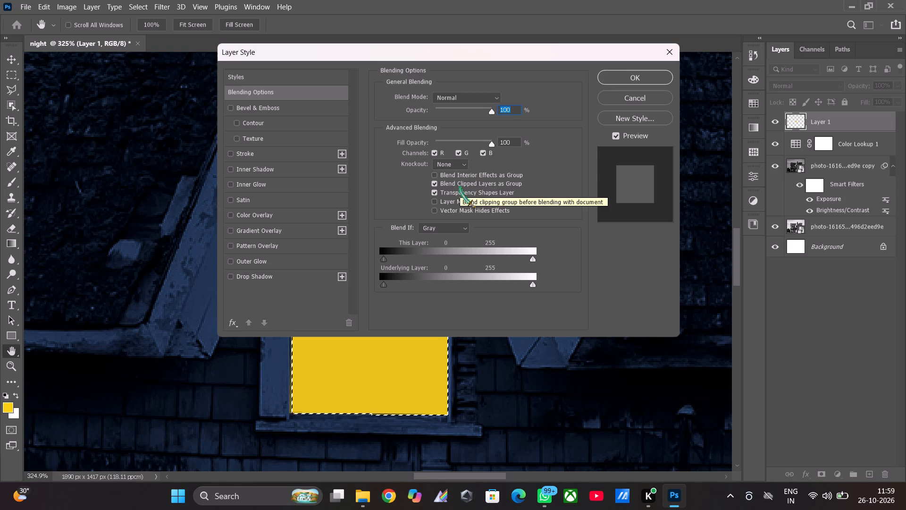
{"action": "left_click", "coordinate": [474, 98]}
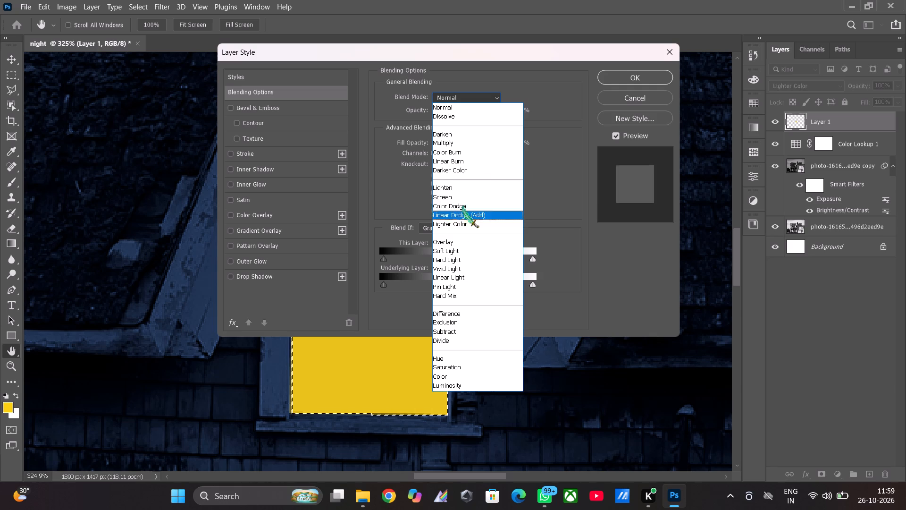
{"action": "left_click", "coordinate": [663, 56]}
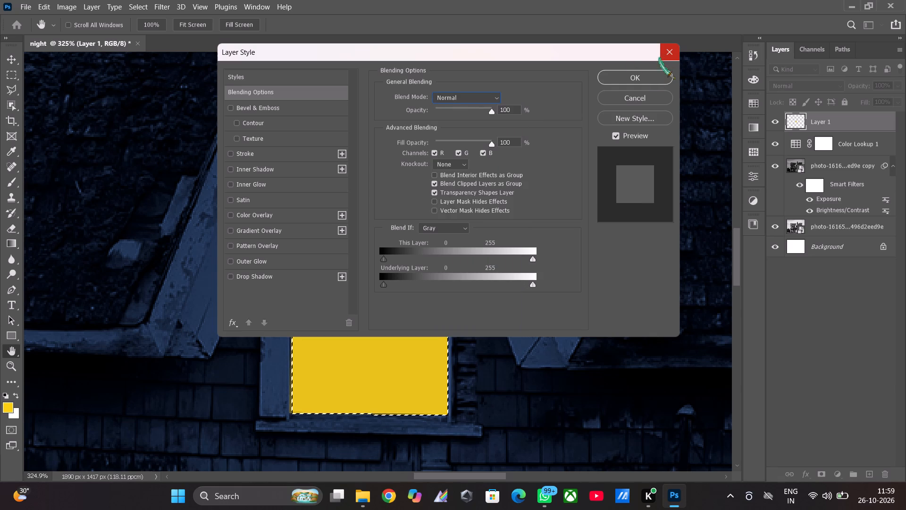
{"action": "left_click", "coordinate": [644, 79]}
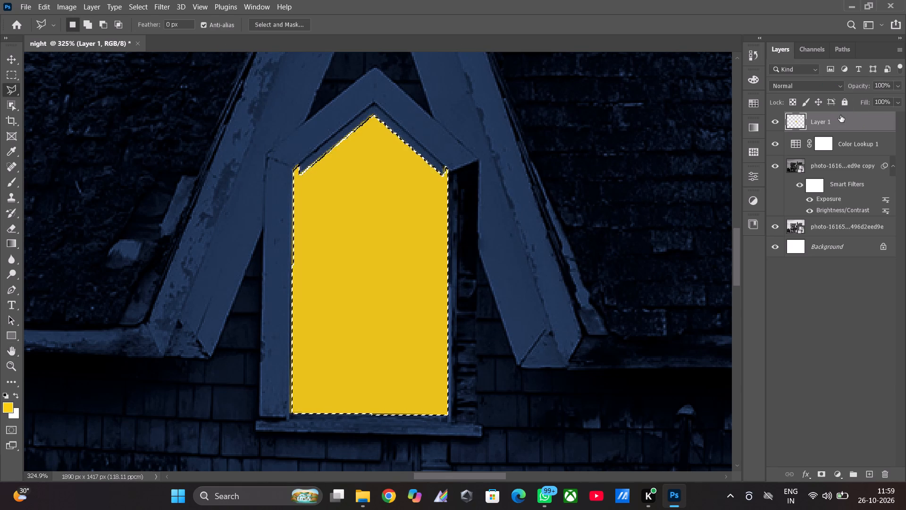
Duplicate the yellow window fill layer, Layer 1, keeping the default copy name.
{"action": "right_click", "coordinate": [840, 122]}
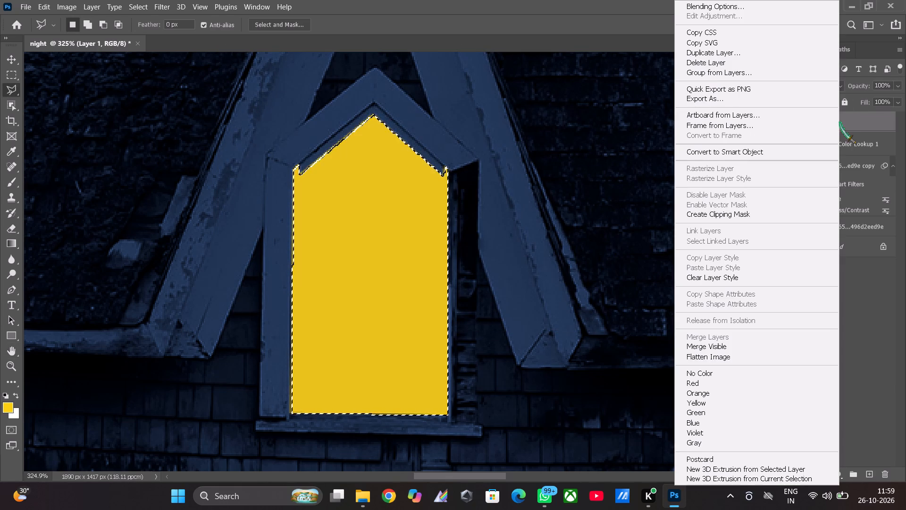
{"action": "left_click", "coordinate": [729, 54]}
{"action": "left_click", "coordinate": [551, 129]}
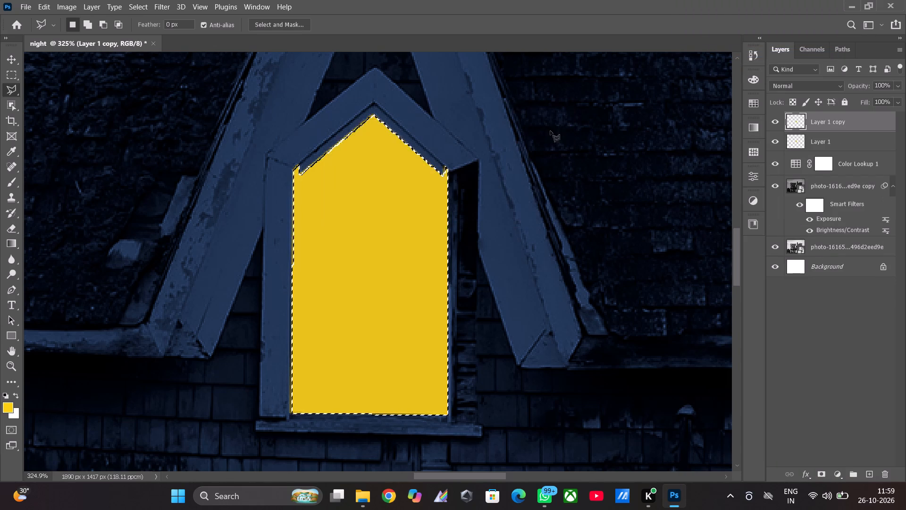
Set the blend mode of the duplicated window fill layer to Screen in its blending options.
{"action": "right_click", "coordinate": [836, 120]}
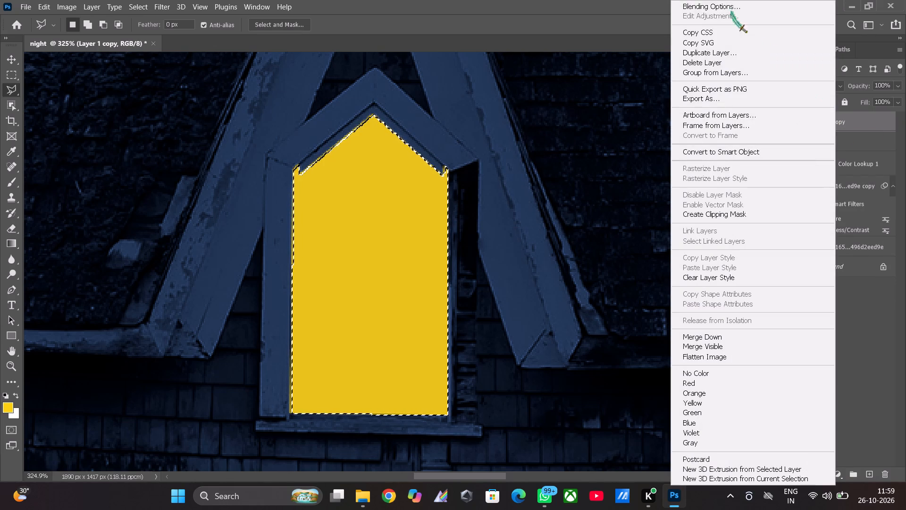
{"action": "left_click", "coordinate": [726, 6]}
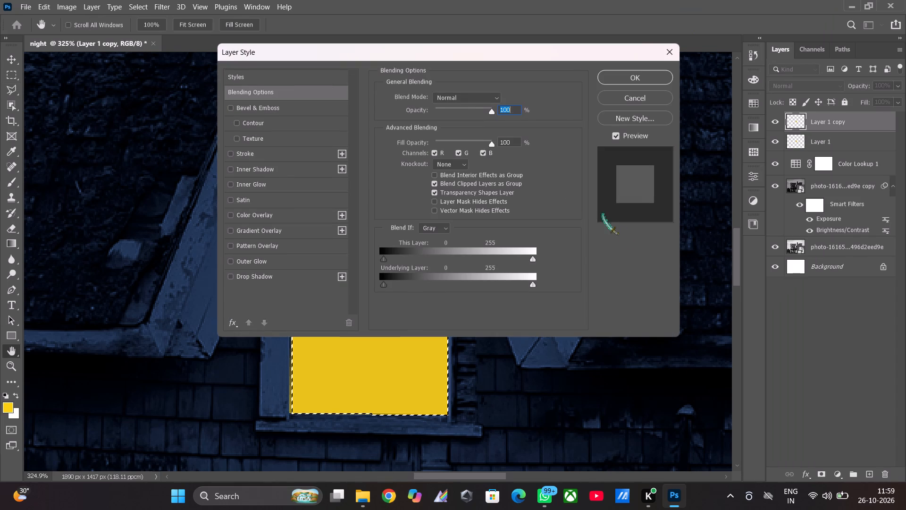
{"action": "left_click", "coordinate": [481, 95]}
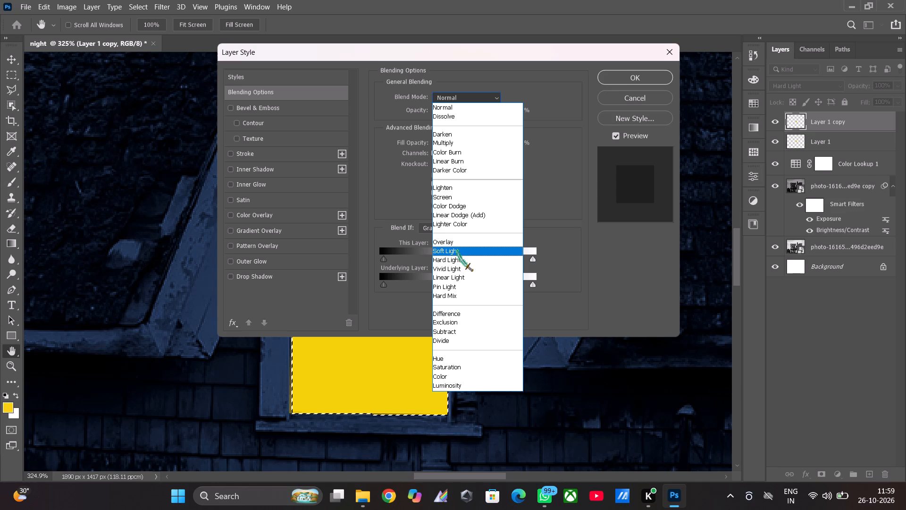
{"action": "left_click", "coordinate": [455, 198]}
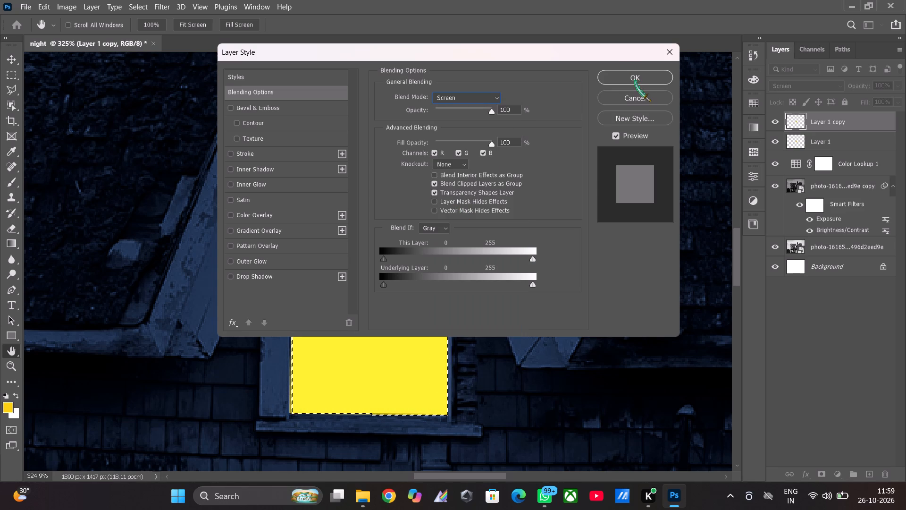
{"action": "left_click", "coordinate": [635, 81]}
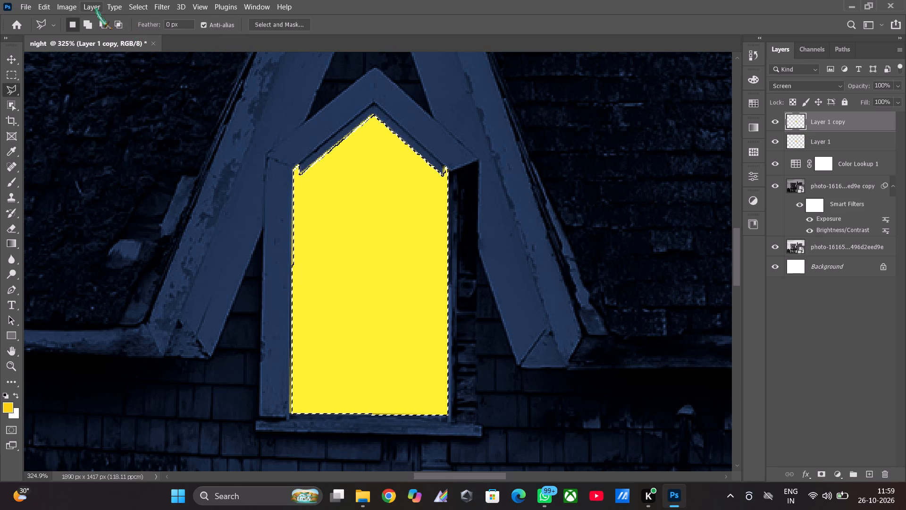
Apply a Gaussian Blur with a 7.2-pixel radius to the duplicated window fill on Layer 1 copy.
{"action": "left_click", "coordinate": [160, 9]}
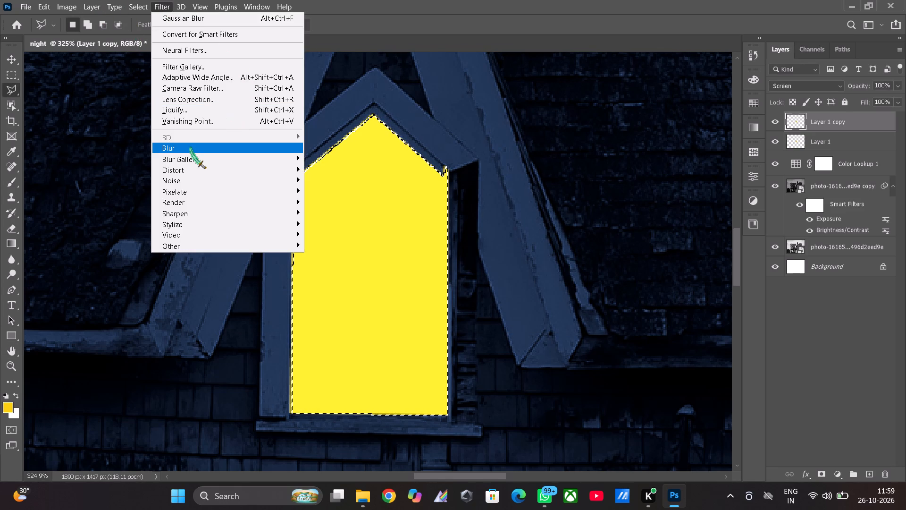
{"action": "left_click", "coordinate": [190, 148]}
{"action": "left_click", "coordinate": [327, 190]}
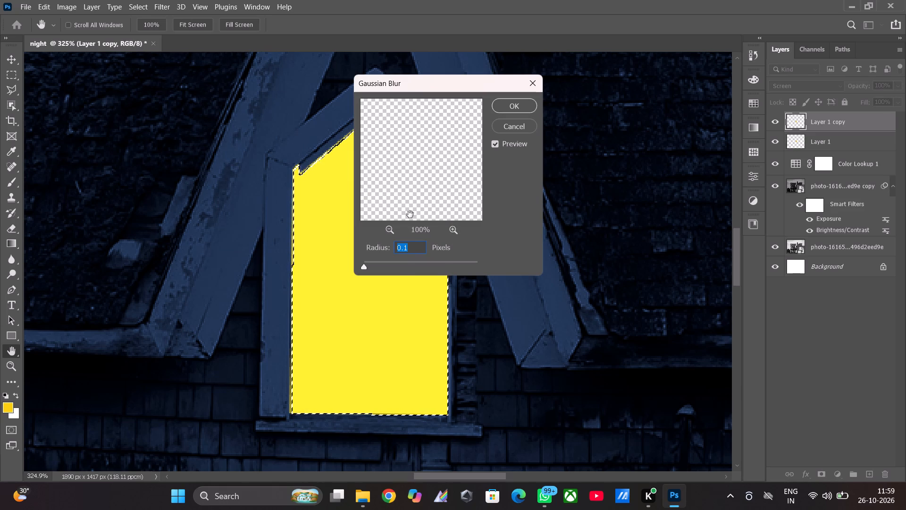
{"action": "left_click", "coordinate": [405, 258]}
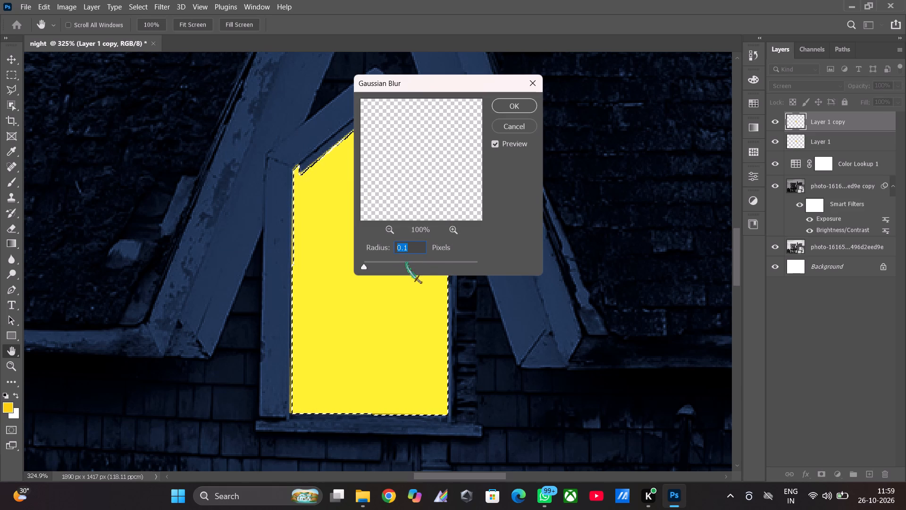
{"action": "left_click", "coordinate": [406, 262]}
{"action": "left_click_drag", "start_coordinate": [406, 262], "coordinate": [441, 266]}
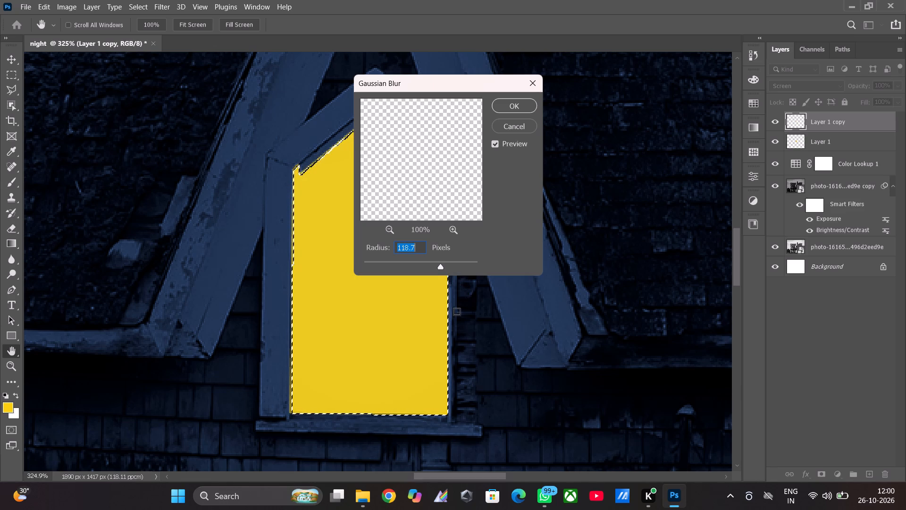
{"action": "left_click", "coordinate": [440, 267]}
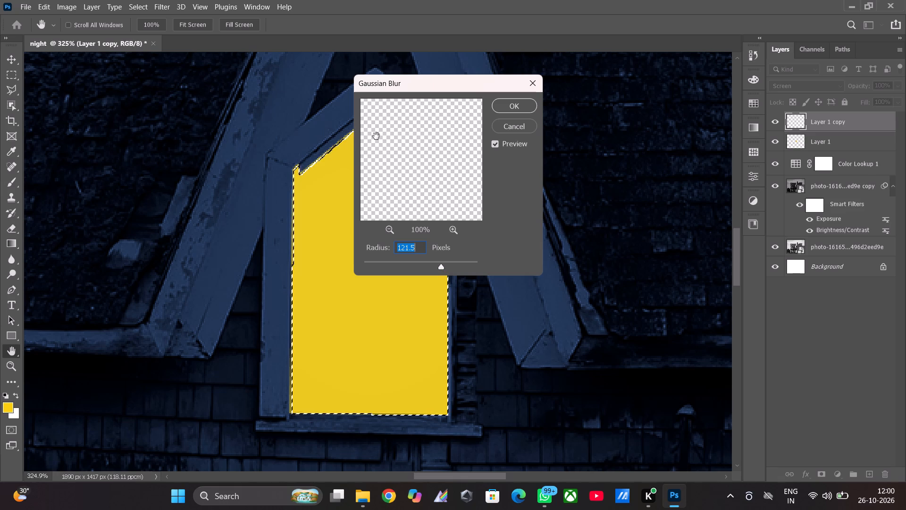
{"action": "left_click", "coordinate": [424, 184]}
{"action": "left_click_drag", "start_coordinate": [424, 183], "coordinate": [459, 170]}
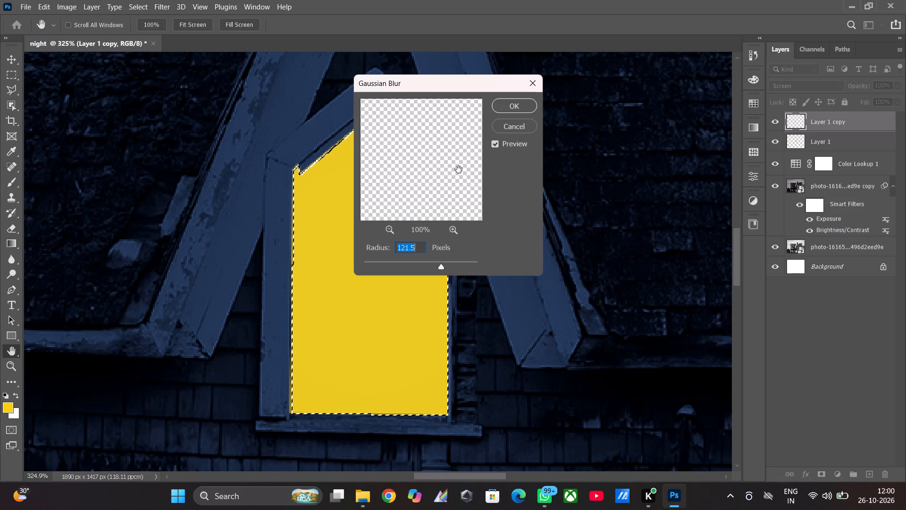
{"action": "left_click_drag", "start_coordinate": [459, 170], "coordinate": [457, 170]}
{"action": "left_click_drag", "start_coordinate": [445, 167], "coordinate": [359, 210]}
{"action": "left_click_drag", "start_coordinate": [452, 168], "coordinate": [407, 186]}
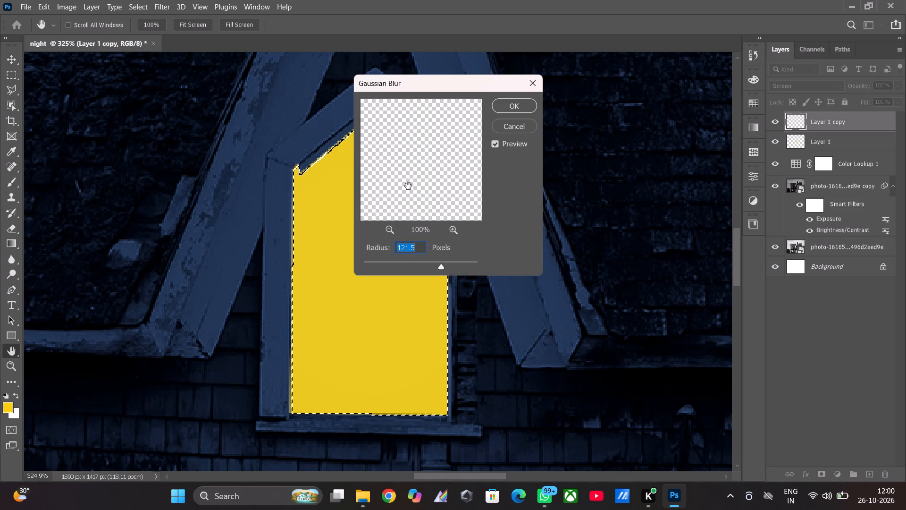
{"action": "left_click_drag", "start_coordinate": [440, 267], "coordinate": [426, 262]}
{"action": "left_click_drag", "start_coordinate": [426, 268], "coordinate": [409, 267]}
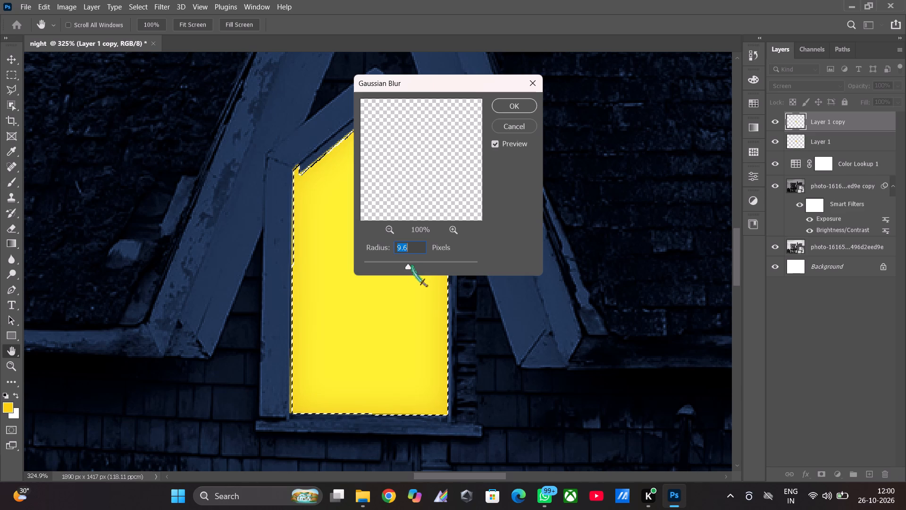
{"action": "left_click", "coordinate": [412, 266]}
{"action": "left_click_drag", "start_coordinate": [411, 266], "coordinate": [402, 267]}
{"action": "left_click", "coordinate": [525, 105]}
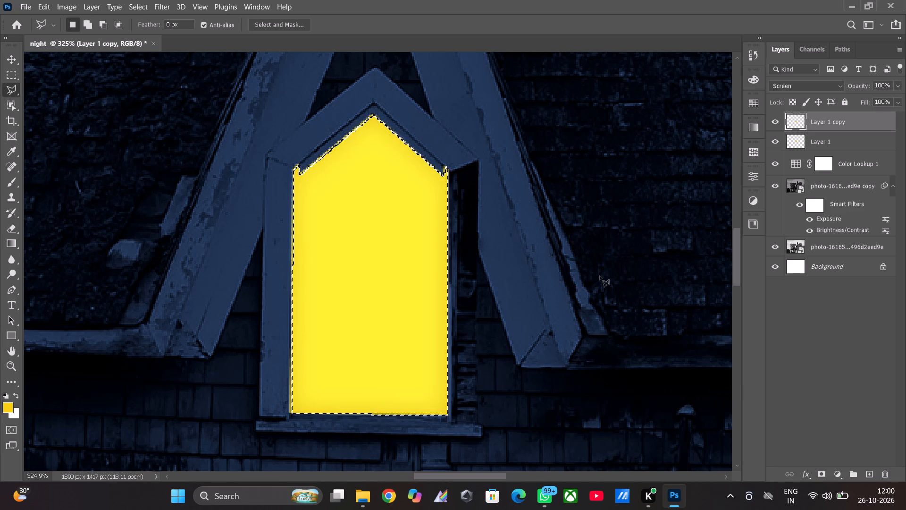
Shift the foreground colour's hue from yellow to orange and refill the gable window selection on Layer 1 with it.
{"action": "left_click", "coordinate": [823, 142]}
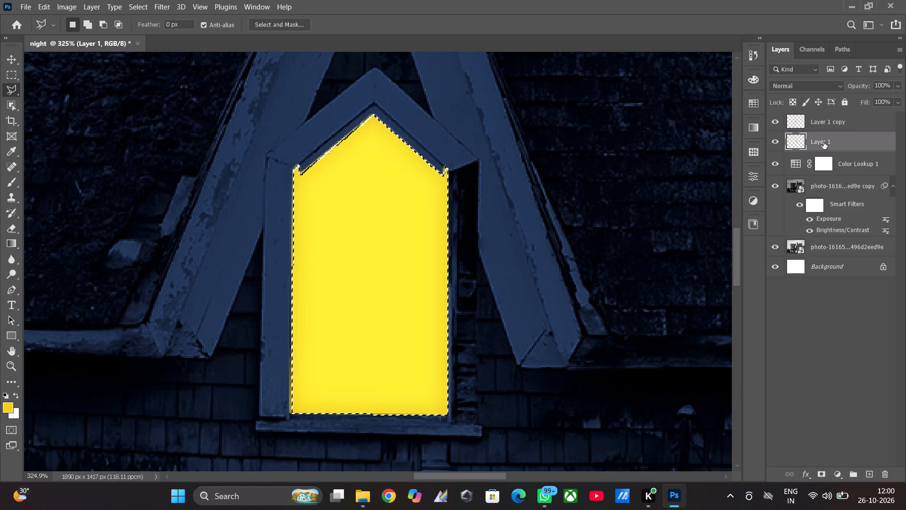
{"action": "left_click", "coordinate": [8, 408]}
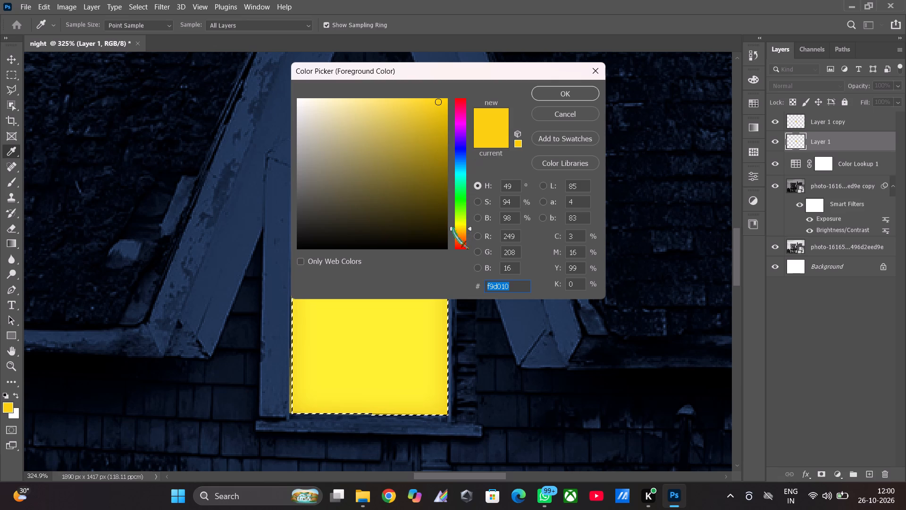
{"action": "left_click_drag", "start_coordinate": [453, 228], "coordinate": [453, 233]}
{"action": "left_click", "coordinate": [571, 91]}
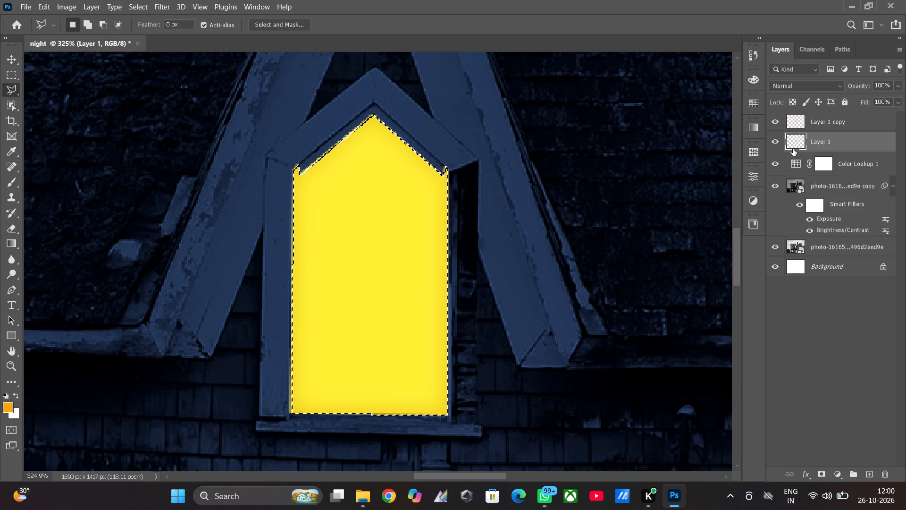
{"action": "key", "text": "alt+BackSpace"}
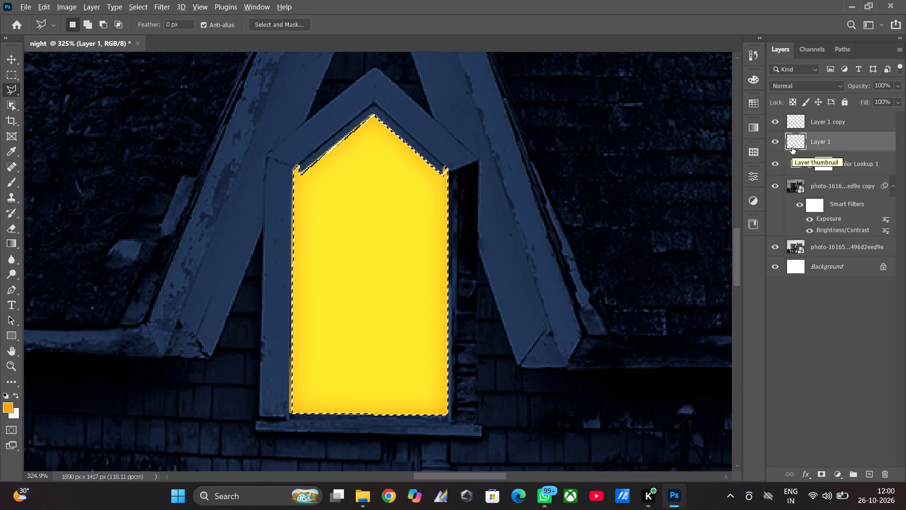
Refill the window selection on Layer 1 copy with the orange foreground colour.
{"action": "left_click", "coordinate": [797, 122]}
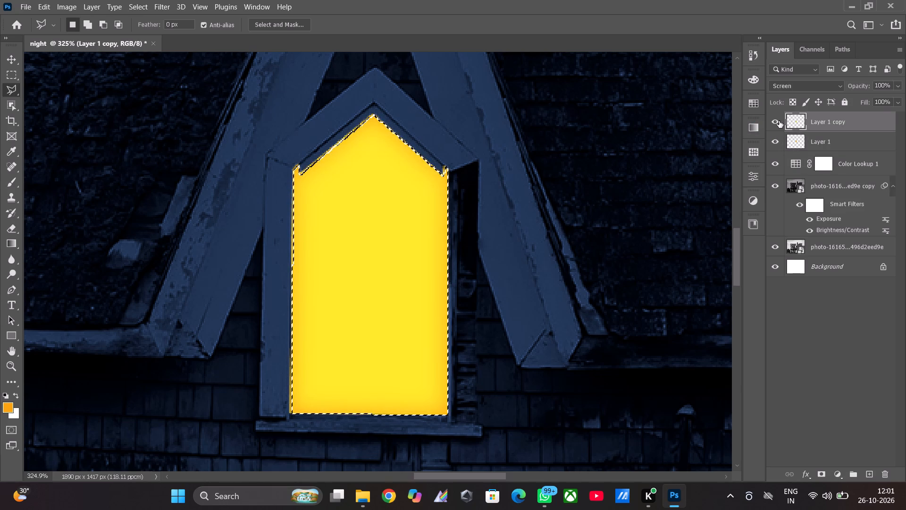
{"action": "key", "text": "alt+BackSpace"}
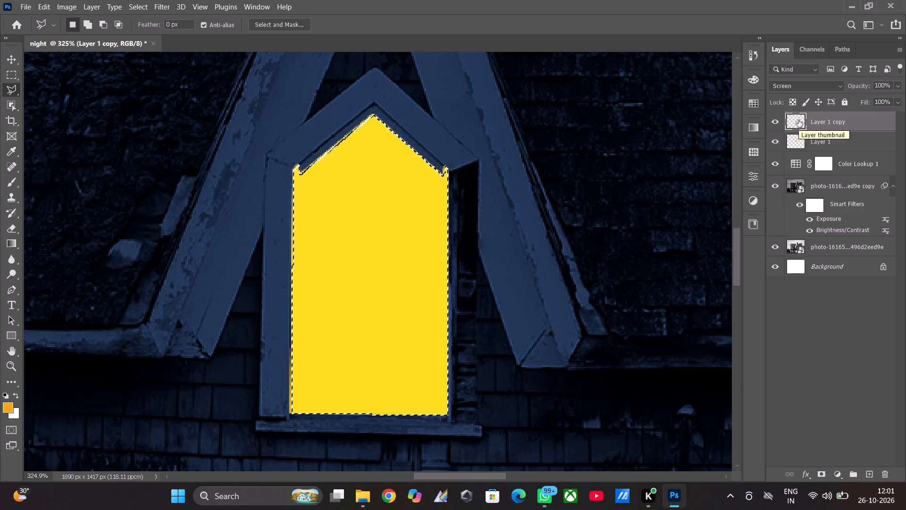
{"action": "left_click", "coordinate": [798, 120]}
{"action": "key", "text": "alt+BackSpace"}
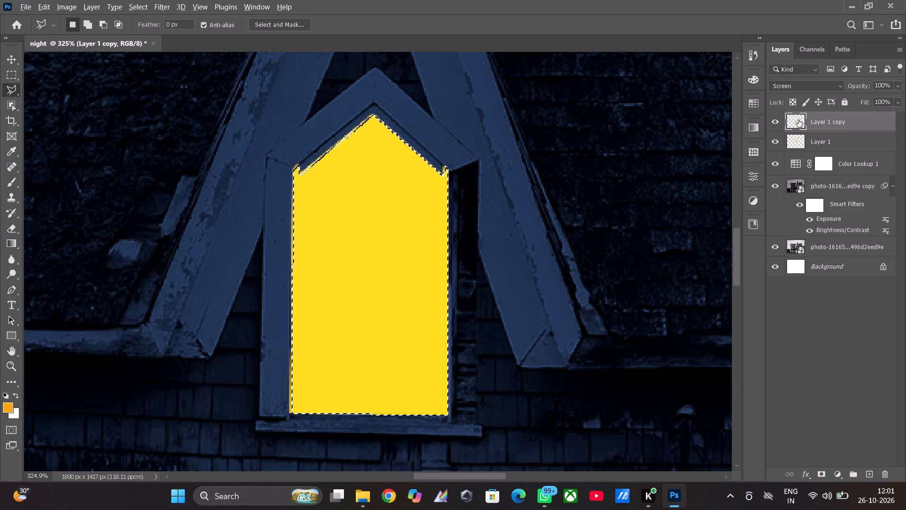
Compare the window with Layer 1 copy hidden and shown, and delete Layer 1 copy.
{"action": "left_click", "coordinate": [772, 120]}
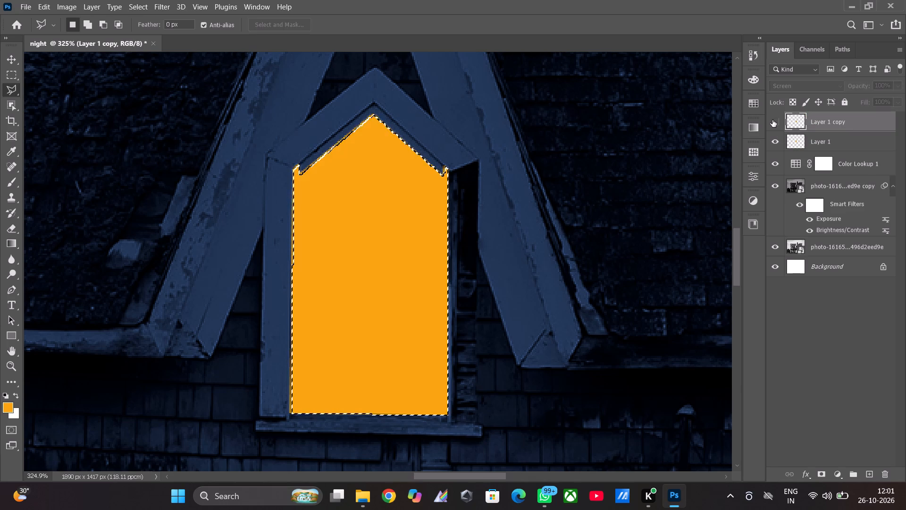
{"action": "left_click", "coordinate": [772, 120]}
{"action": "left_click", "coordinate": [772, 120]}
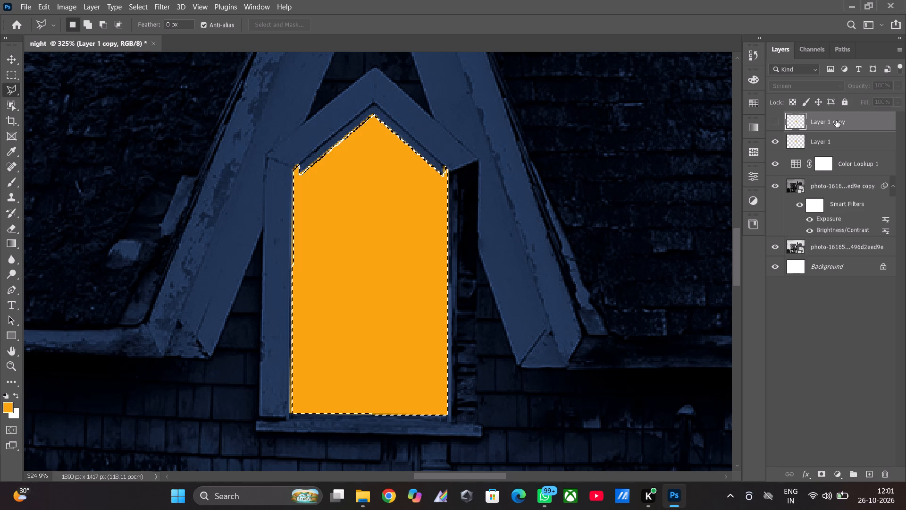
{"action": "left_click", "coordinate": [885, 473]}
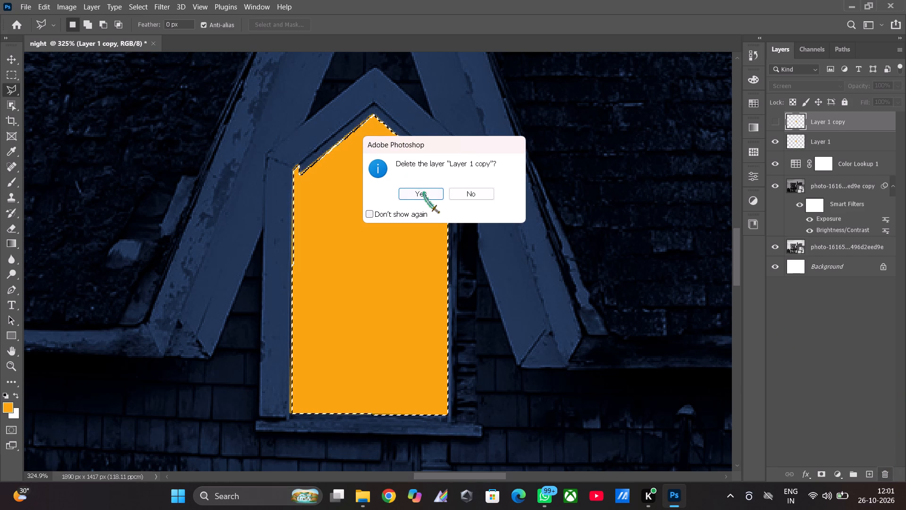
{"action": "left_click", "coordinate": [423, 192]}
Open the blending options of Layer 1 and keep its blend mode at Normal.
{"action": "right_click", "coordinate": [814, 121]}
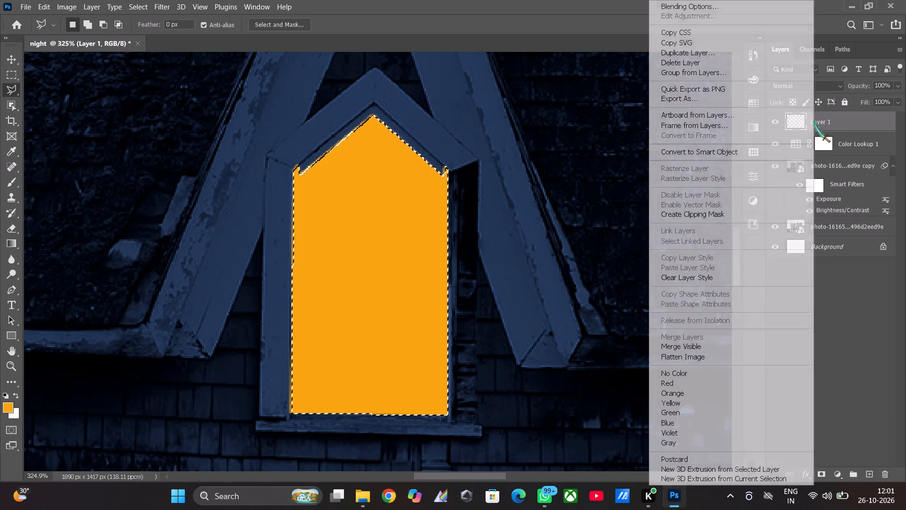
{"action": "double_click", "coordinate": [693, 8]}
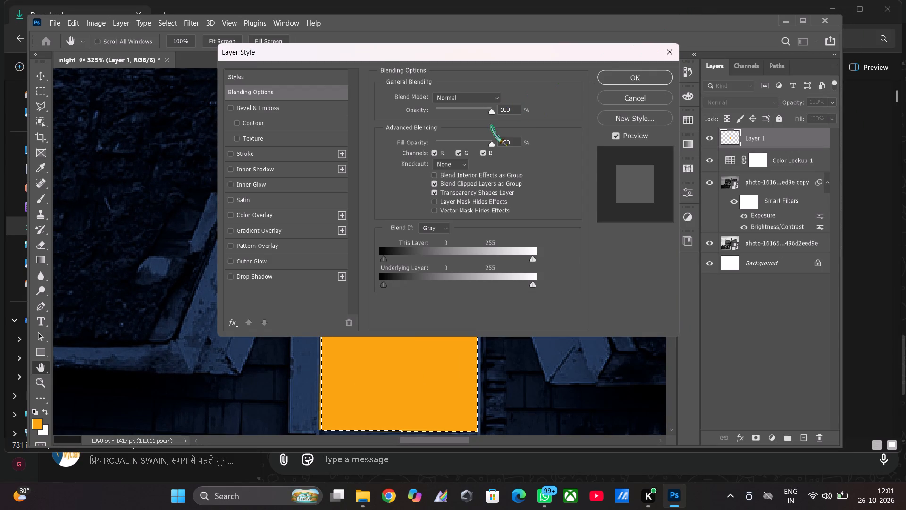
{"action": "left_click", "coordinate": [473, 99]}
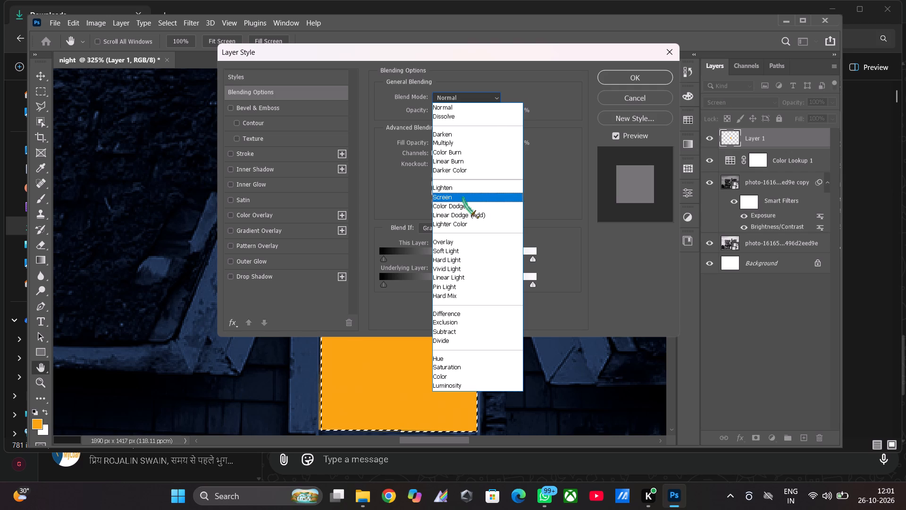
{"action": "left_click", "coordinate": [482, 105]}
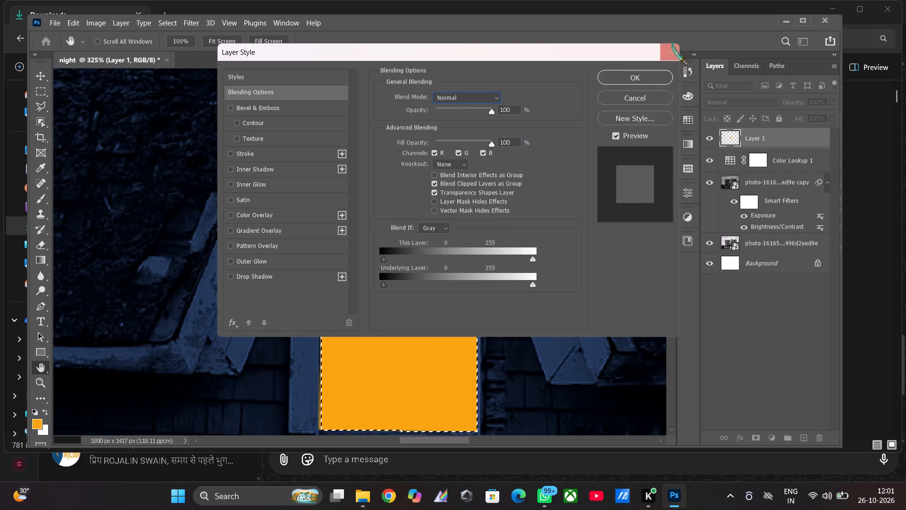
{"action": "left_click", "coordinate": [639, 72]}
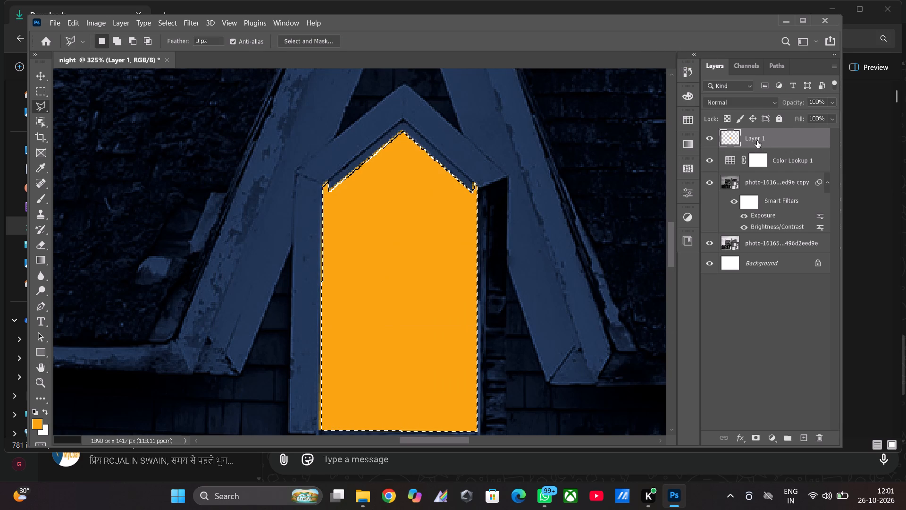
Duplicate the orange window fill layer, Layer 1, within the same document, keeping the default copy name.
{"action": "right_click", "coordinate": [757, 141]}
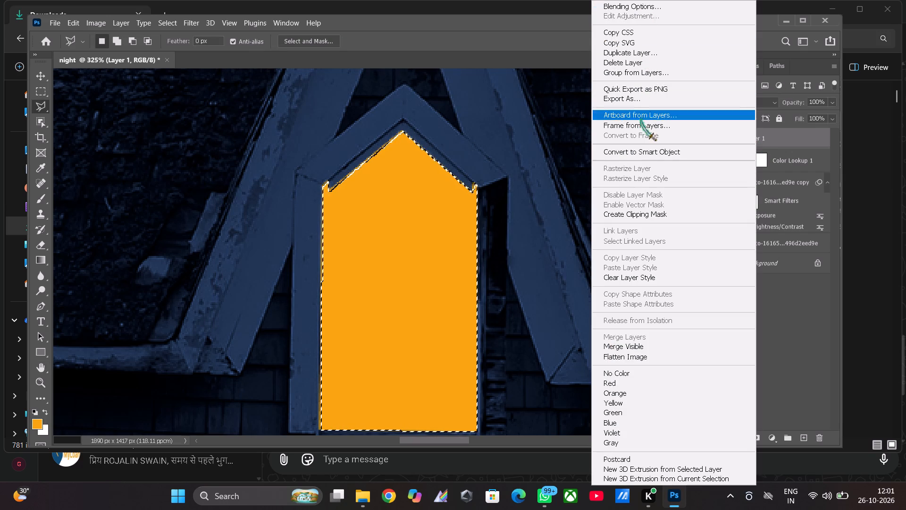
{"action": "left_click", "coordinate": [627, 51]}
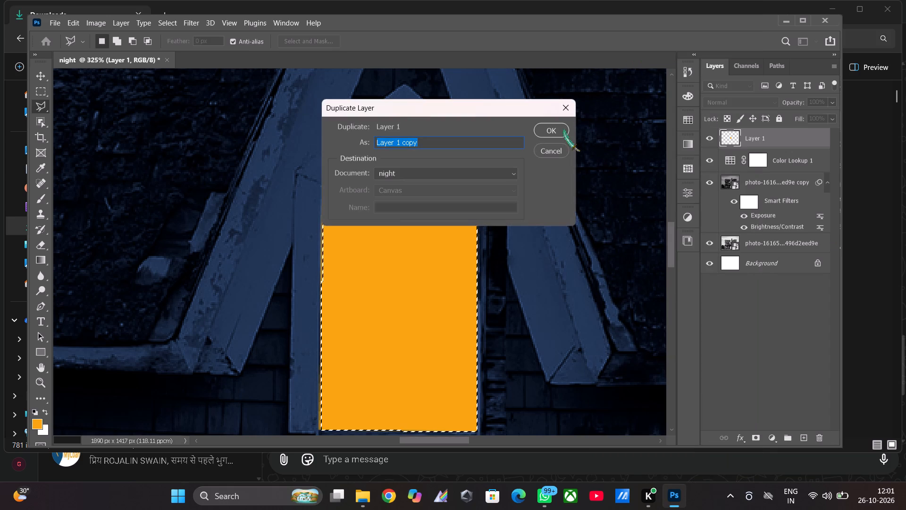
{"action": "left_click", "coordinate": [552, 133]}
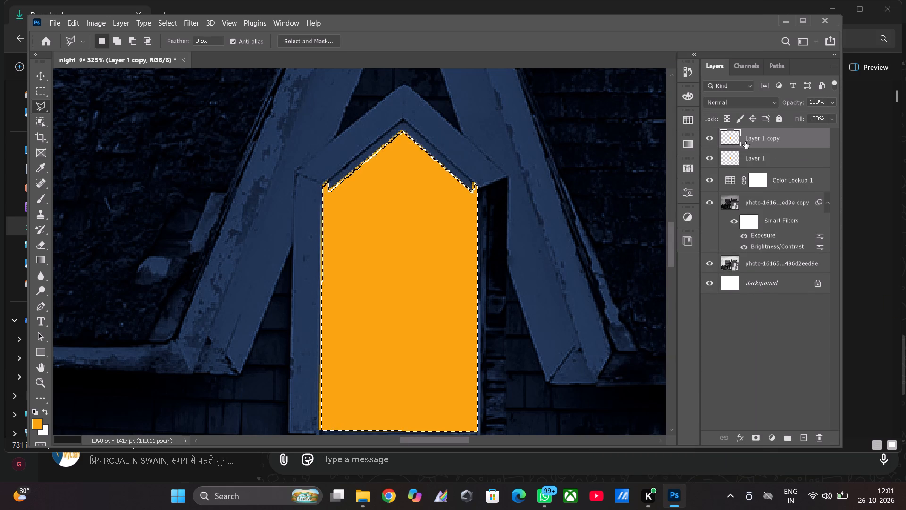
Set the blend mode of Layer 1 copy to Screen in its blending options.
{"action": "right_click", "coordinate": [746, 139]}
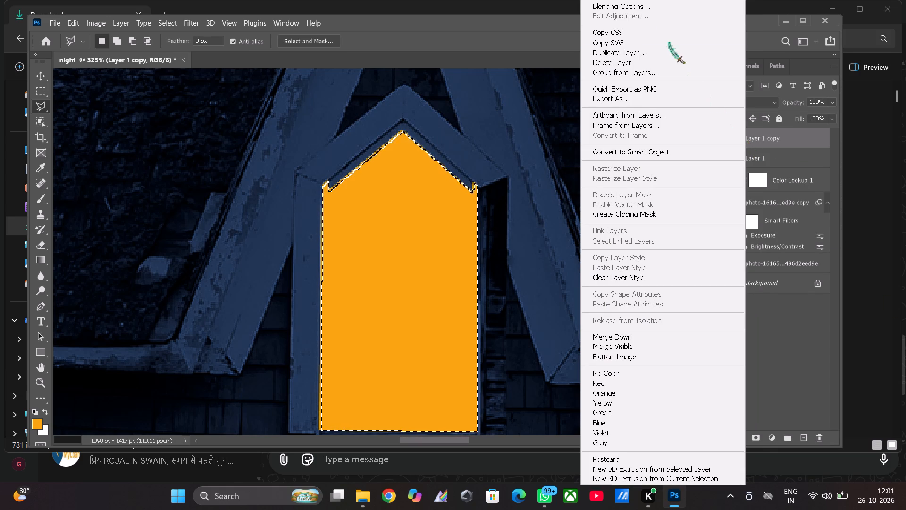
{"action": "left_click", "coordinate": [654, 3]}
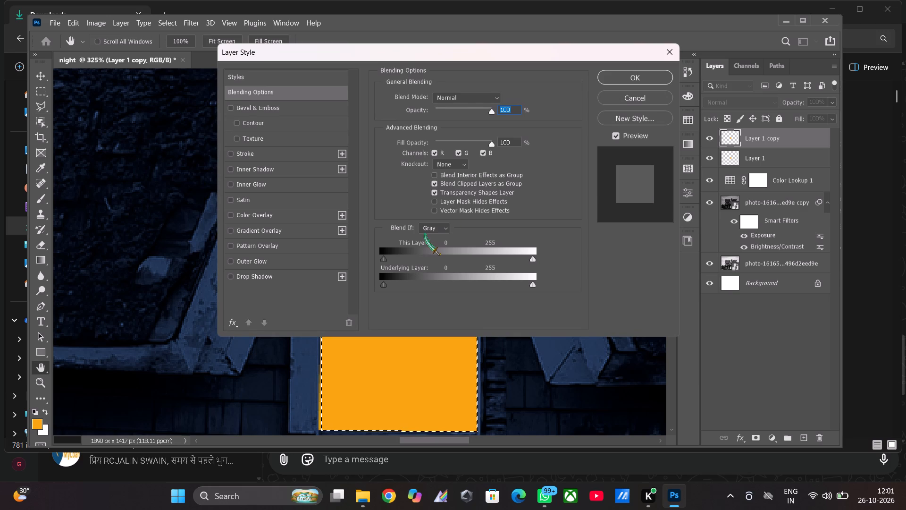
{"action": "left_click", "coordinate": [463, 98]}
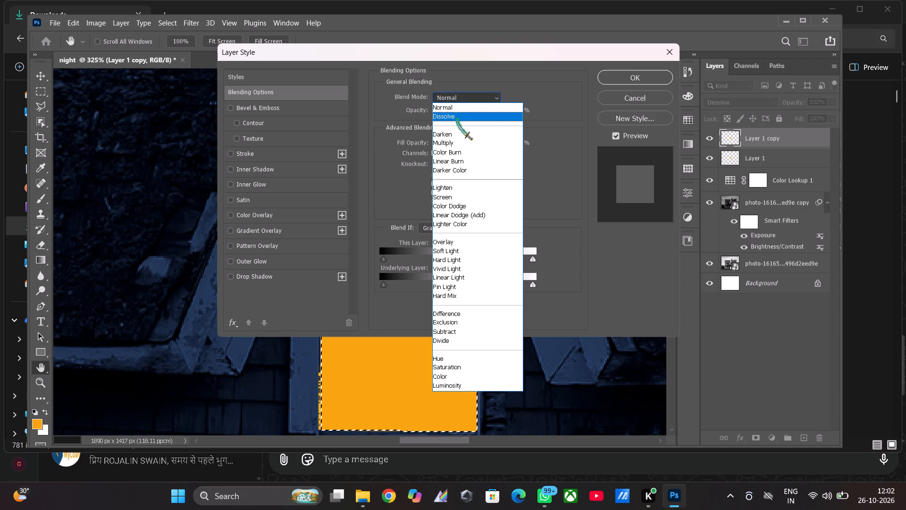
{"action": "left_click", "coordinate": [454, 198]}
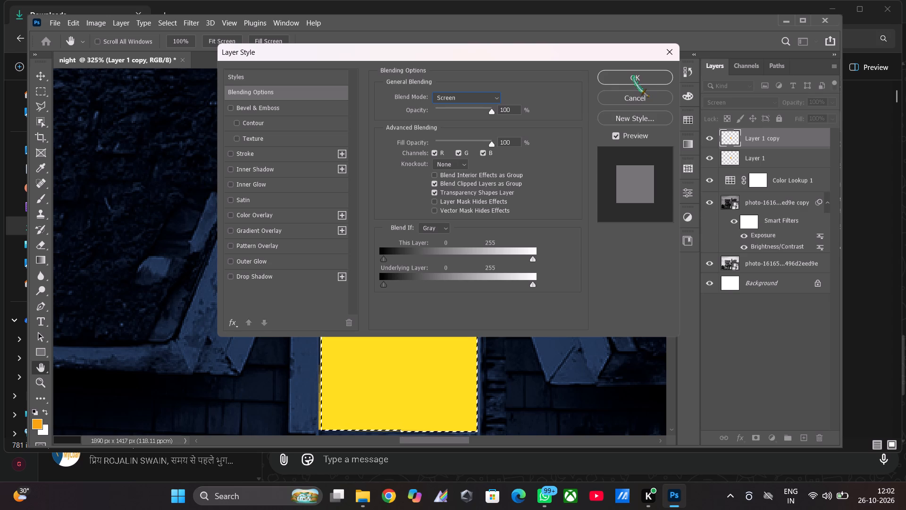
Add an Inner Glow effect to Layer 1 copy with orange ff9600 as its glow colour.
{"action": "left_click", "coordinate": [232, 184]}
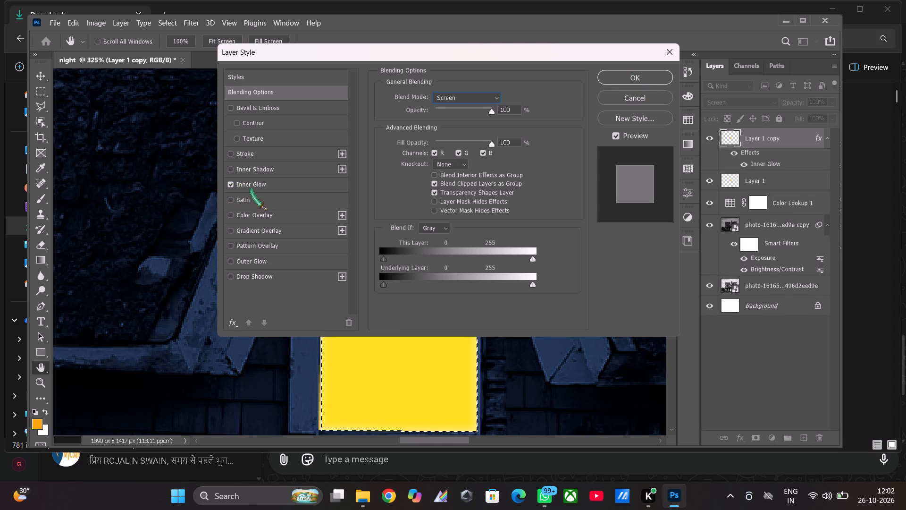
{"action": "left_click", "coordinate": [256, 184]}
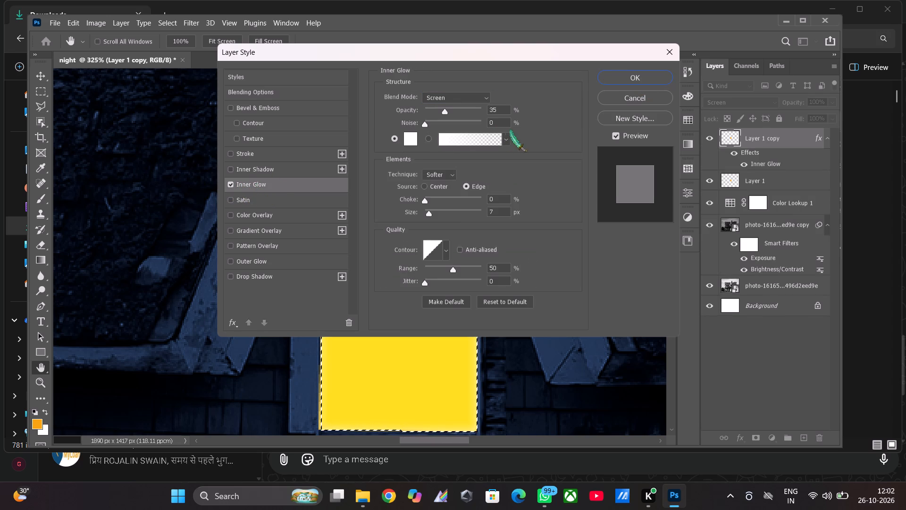
{"action": "left_click", "coordinate": [411, 137]}
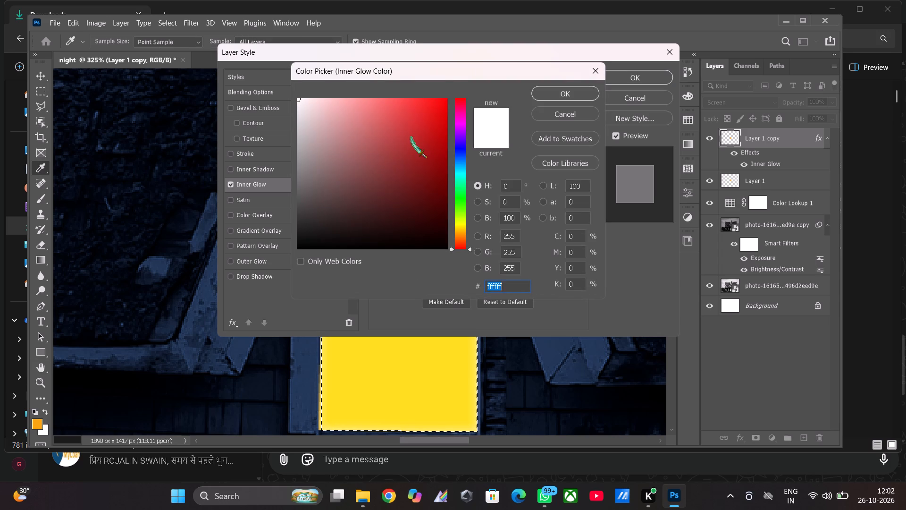
{"action": "left_click", "coordinate": [461, 234]}
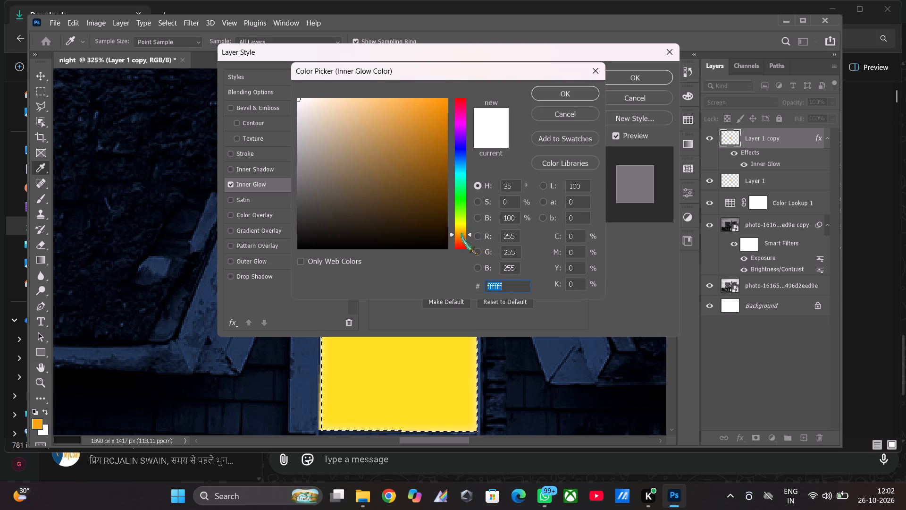
{"action": "left_click_drag", "start_coordinate": [433, 109], "coordinate": [454, 90]}
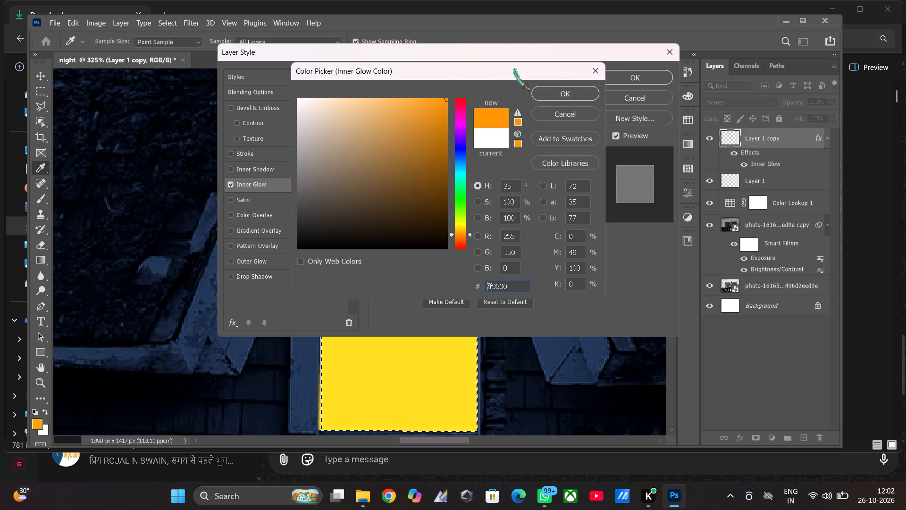
{"action": "left_click", "coordinate": [573, 92]}
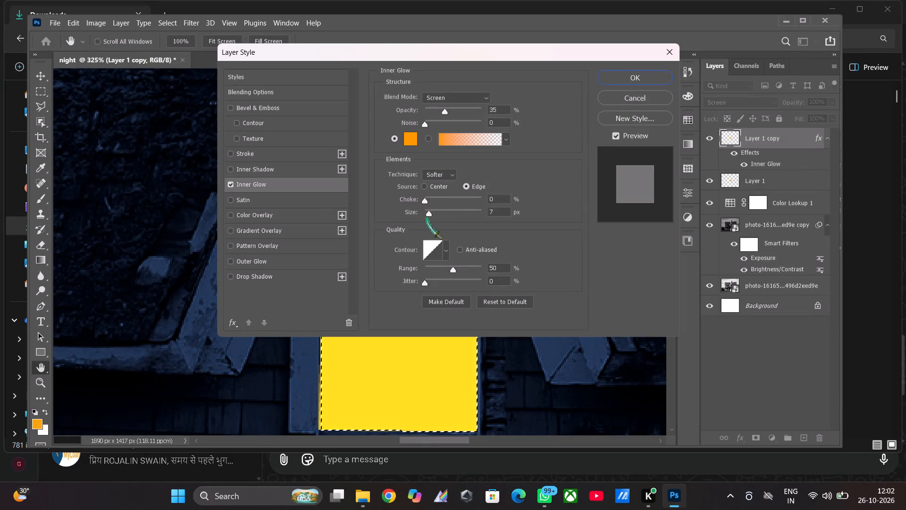
Adjust the Inner Glow size to 6 px and apply the layer style to Layer 1 copy.
{"action": "left_click_drag", "start_coordinate": [428, 214], "coordinate": [435, 219]}
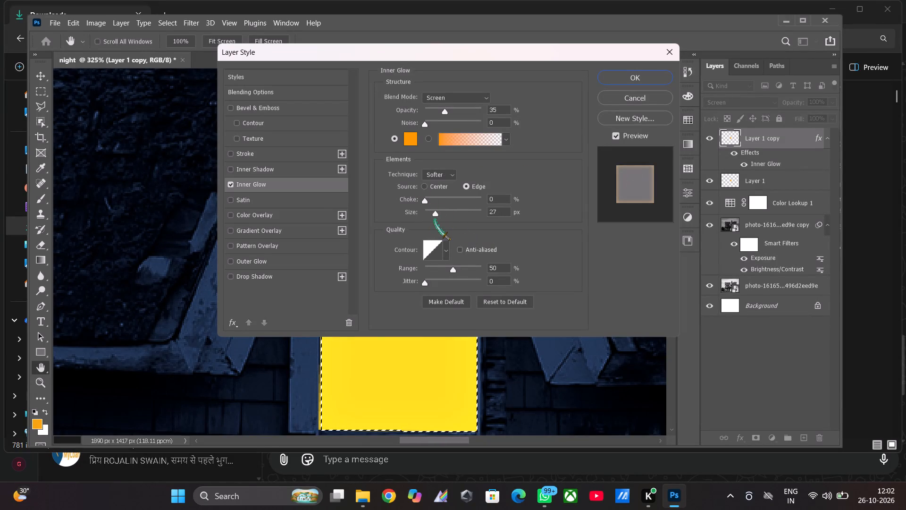
{"action": "left_click_drag", "start_coordinate": [435, 219], "coordinate": [456, 222]}
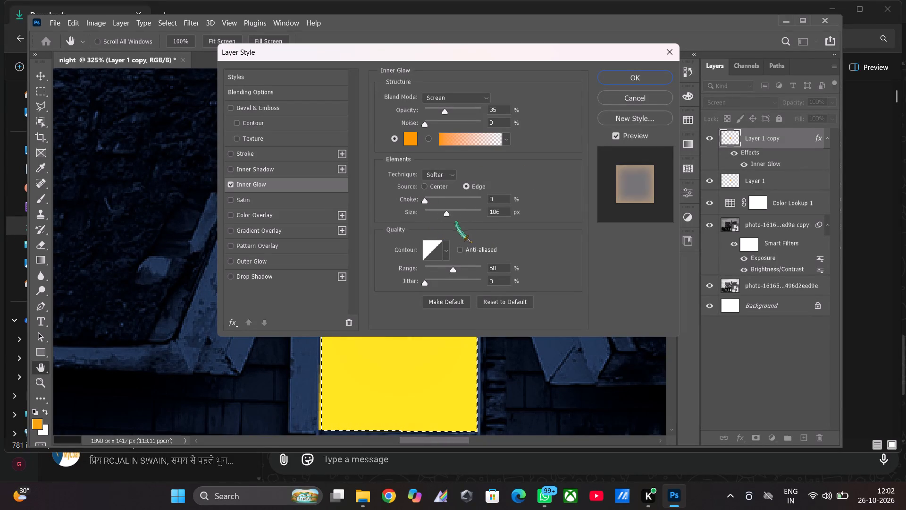
{"action": "left_click_drag", "start_coordinate": [456, 222], "coordinate": [455, 223]}
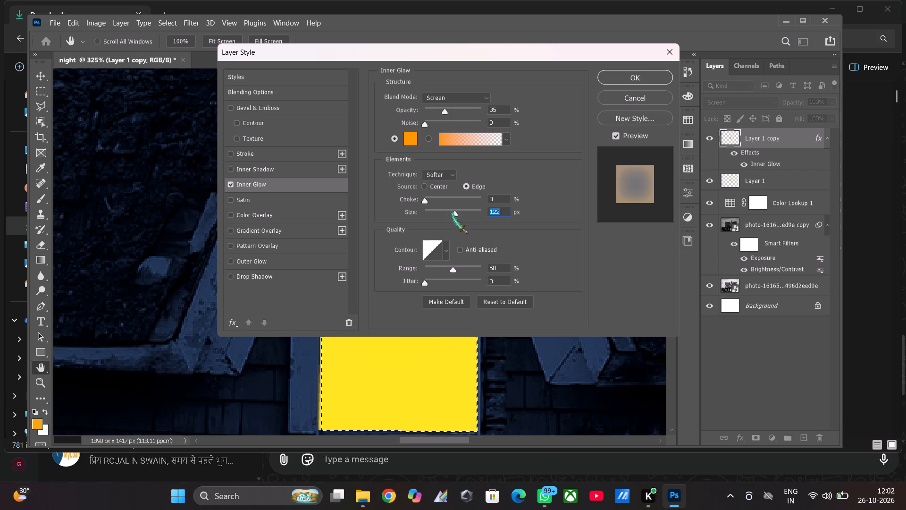
{"action": "left_click_drag", "start_coordinate": [452, 212], "coordinate": [434, 215]}
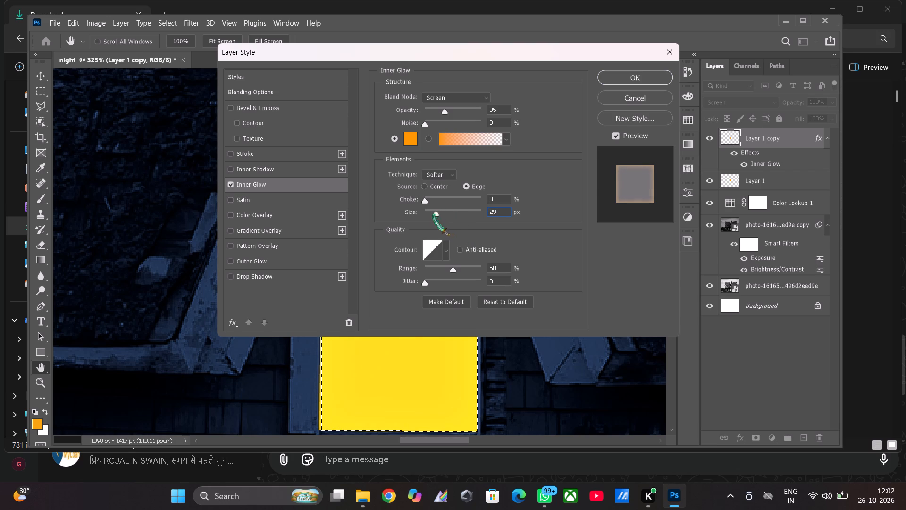
{"action": "left_click_drag", "start_coordinate": [434, 215], "coordinate": [428, 215]}
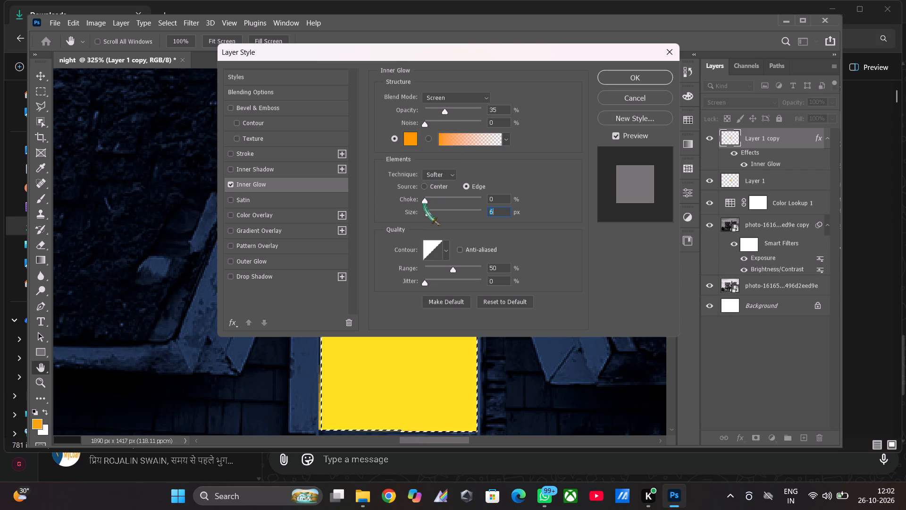
{"action": "left_click", "coordinate": [635, 74]}
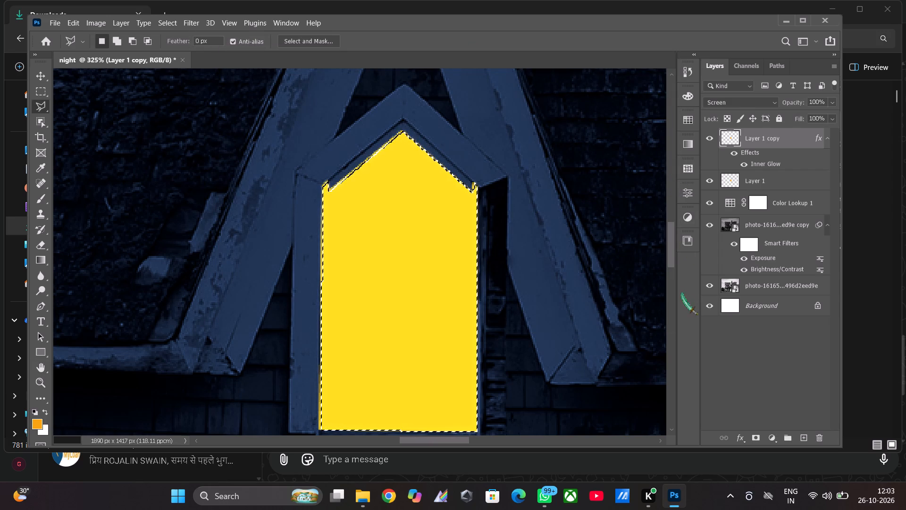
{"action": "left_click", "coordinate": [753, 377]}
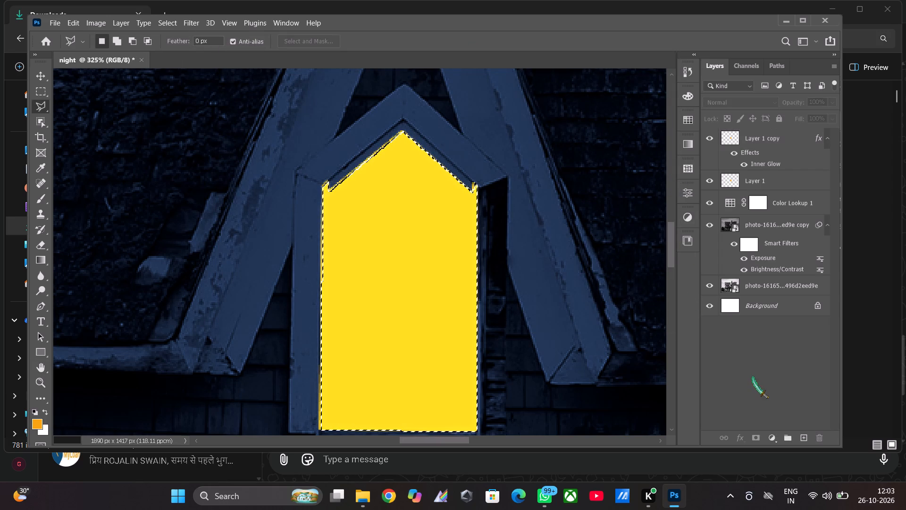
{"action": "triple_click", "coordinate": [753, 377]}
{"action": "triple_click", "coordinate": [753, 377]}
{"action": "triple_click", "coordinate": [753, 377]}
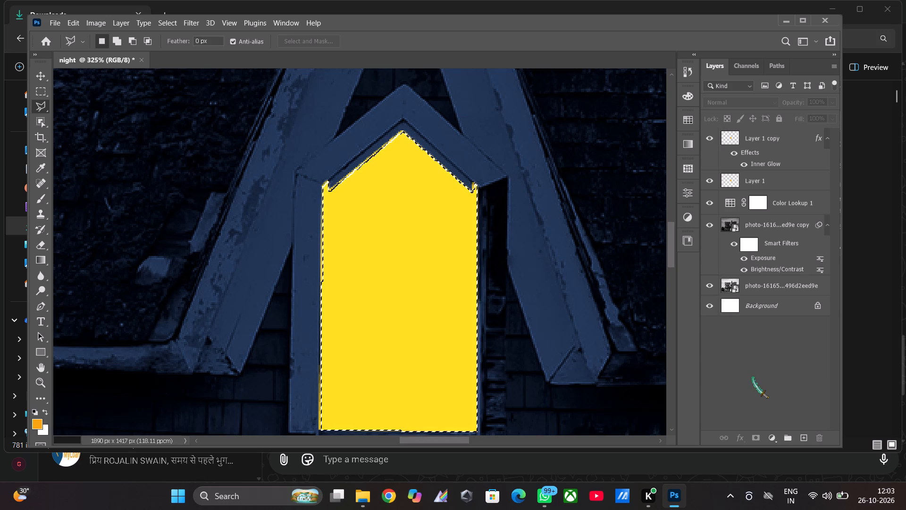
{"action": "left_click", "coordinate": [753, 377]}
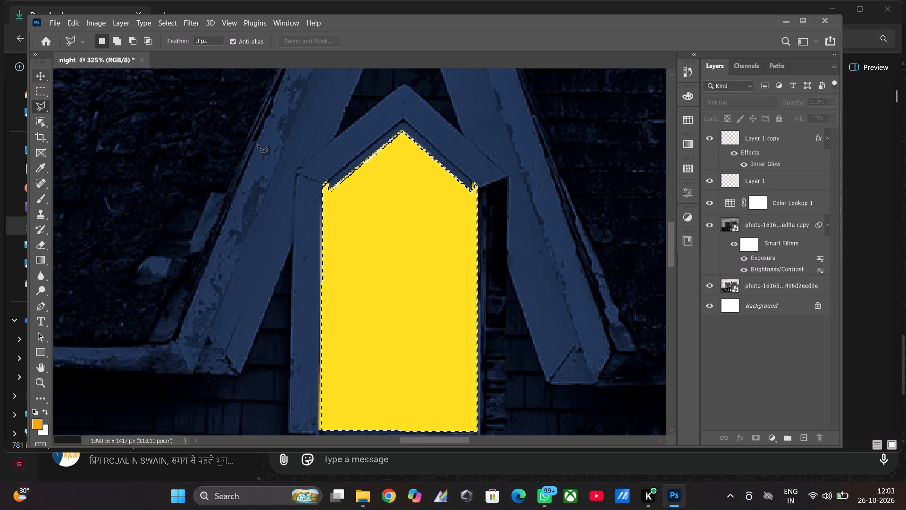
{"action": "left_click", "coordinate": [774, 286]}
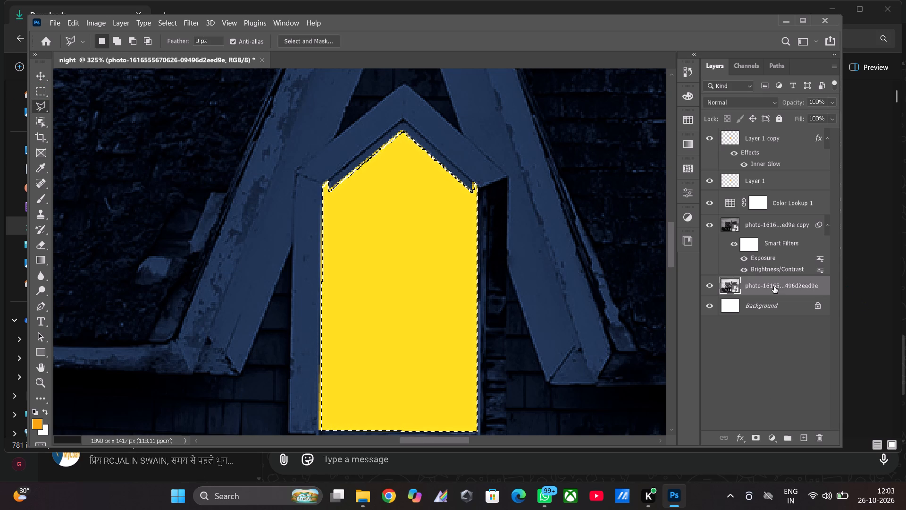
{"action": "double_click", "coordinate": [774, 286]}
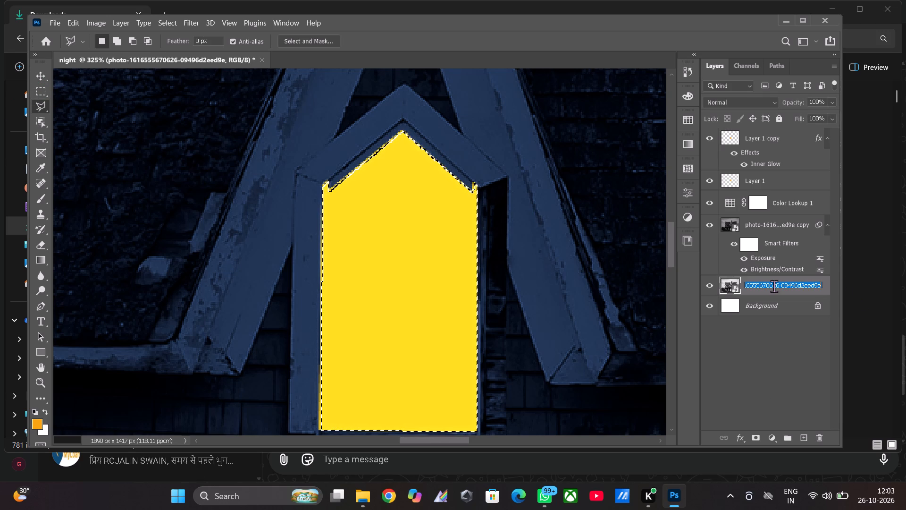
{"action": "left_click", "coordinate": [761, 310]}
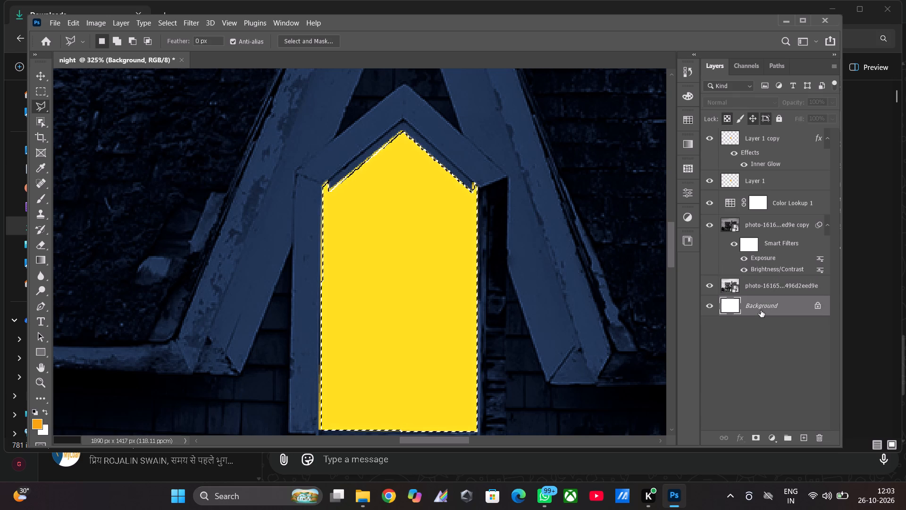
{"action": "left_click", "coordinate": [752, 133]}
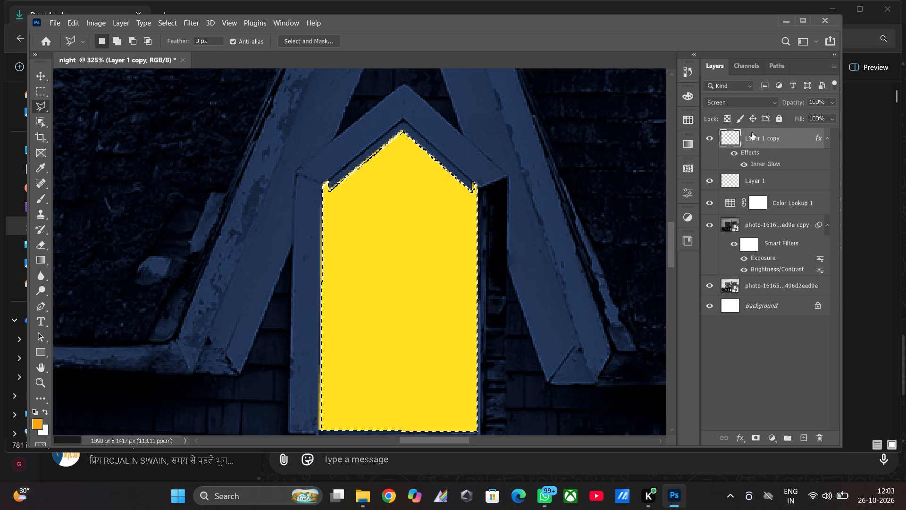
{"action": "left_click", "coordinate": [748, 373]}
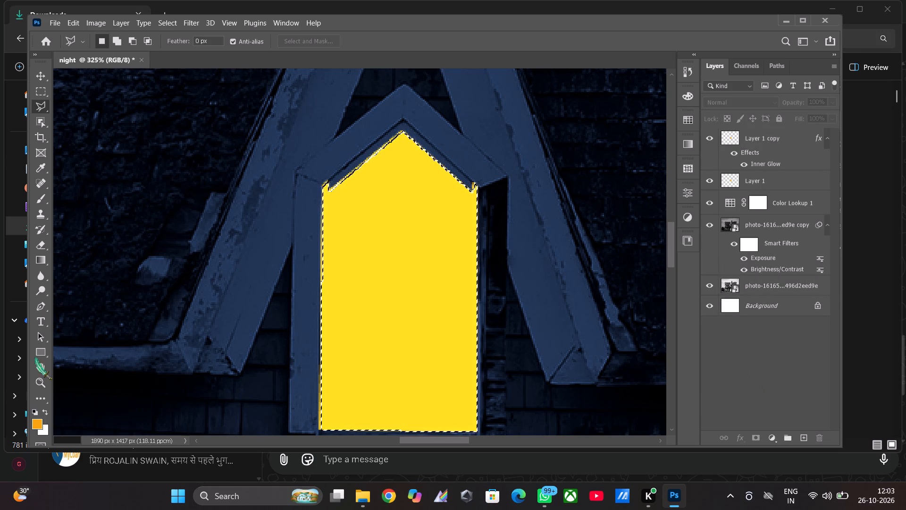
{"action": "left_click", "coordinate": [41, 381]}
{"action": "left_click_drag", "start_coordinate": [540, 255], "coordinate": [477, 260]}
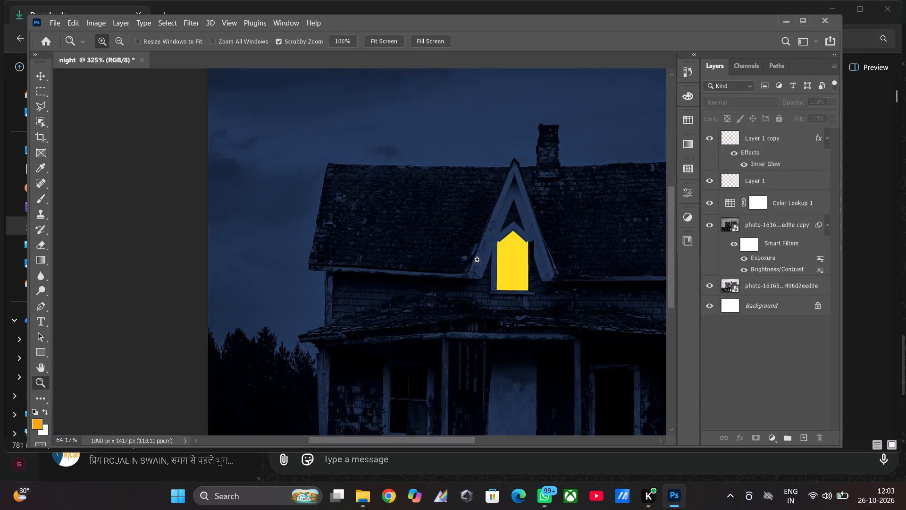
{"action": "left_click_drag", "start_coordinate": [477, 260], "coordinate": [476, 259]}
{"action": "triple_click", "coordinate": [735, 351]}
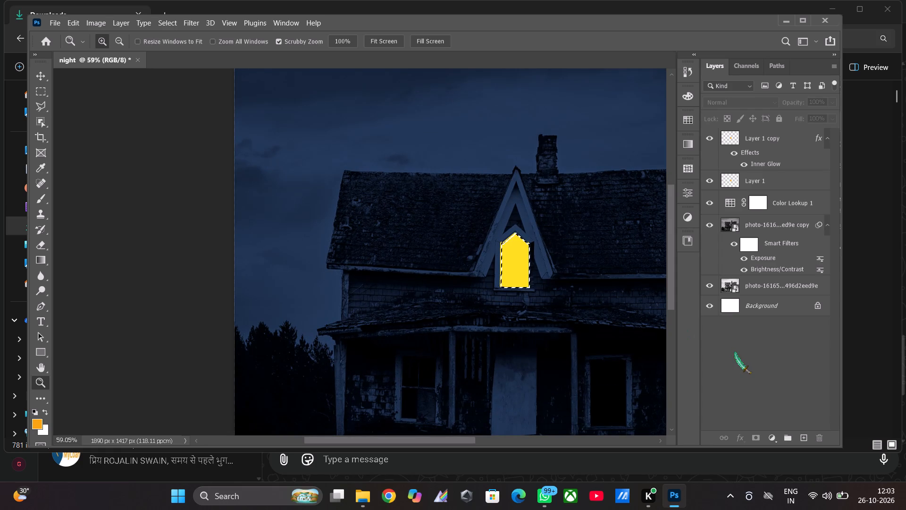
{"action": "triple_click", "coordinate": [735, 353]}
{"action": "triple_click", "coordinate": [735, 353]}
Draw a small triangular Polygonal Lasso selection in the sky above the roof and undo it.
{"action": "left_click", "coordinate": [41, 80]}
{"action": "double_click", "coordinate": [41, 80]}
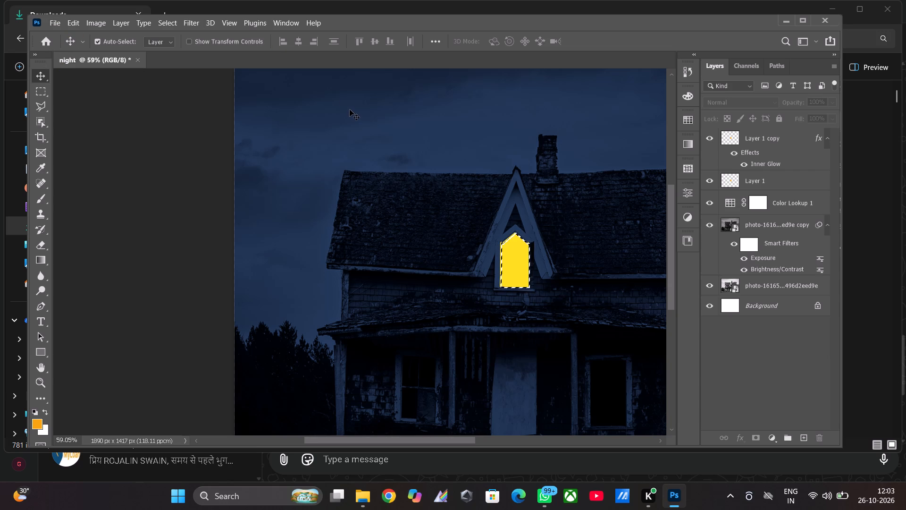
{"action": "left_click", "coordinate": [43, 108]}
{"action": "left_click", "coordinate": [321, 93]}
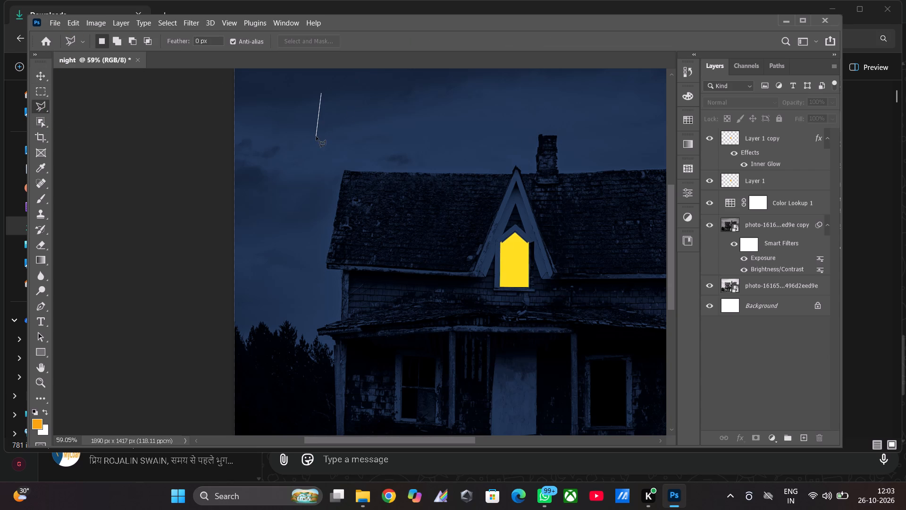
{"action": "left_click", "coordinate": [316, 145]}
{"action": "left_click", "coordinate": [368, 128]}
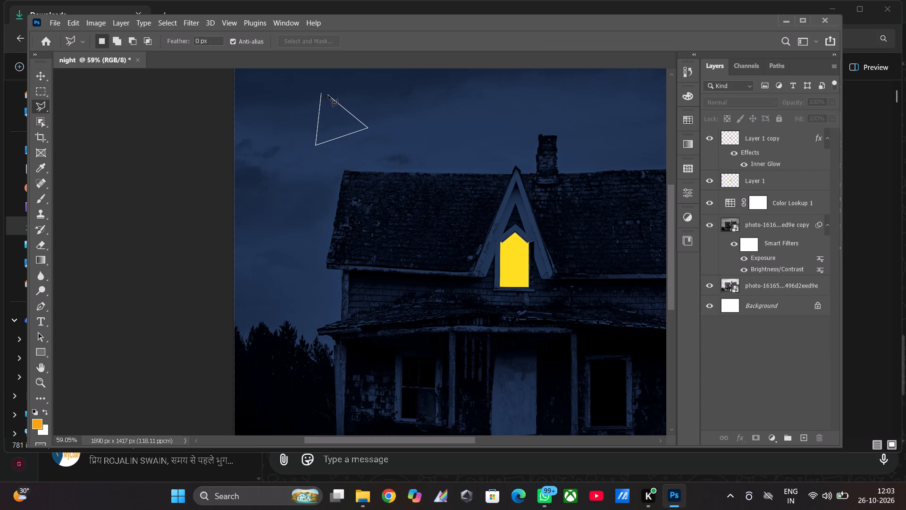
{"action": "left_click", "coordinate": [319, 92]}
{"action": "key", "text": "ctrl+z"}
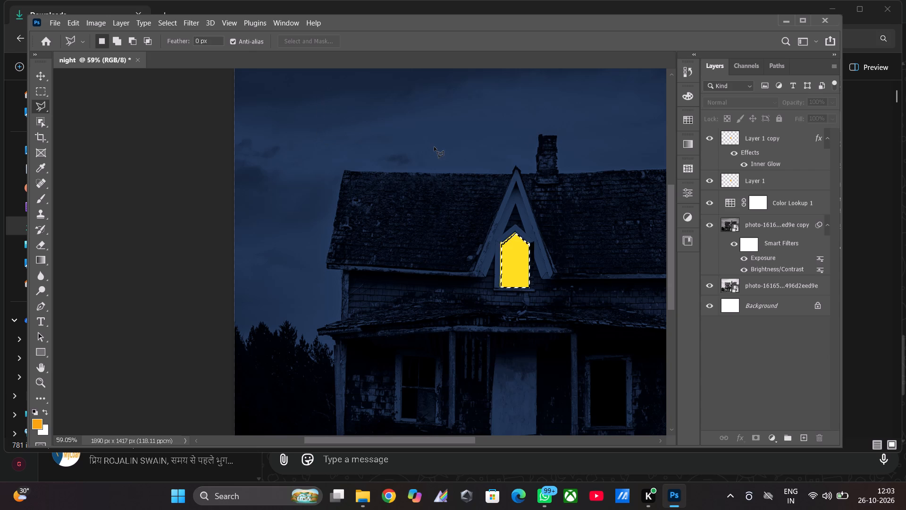
Clear the active selection around the gable window using the Polygonal Lasso.
{"action": "left_click", "coordinate": [327, 183]}
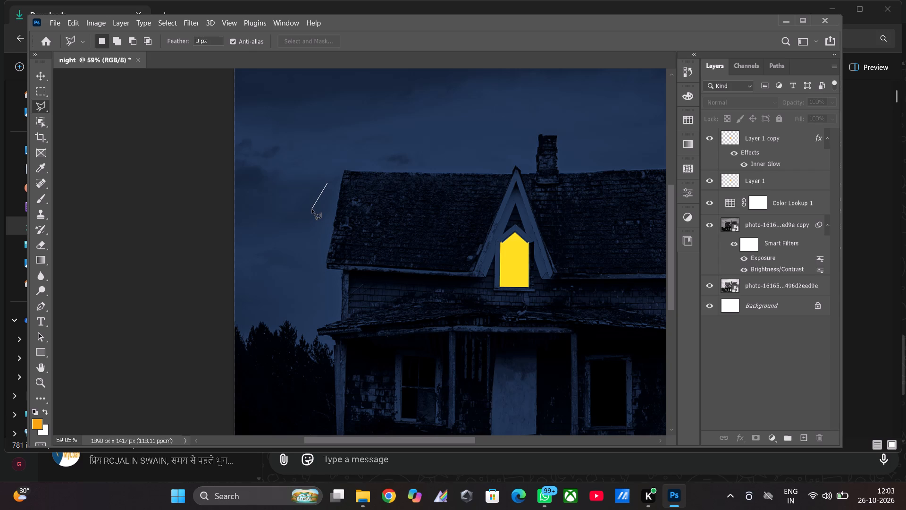
{"action": "left_click", "coordinate": [327, 182]}
Convert Layer 1 copy into a smart object for re-editable smart filters.
{"action": "left_click_drag", "start_coordinate": [671, 287], "coordinate": [672, 301]}
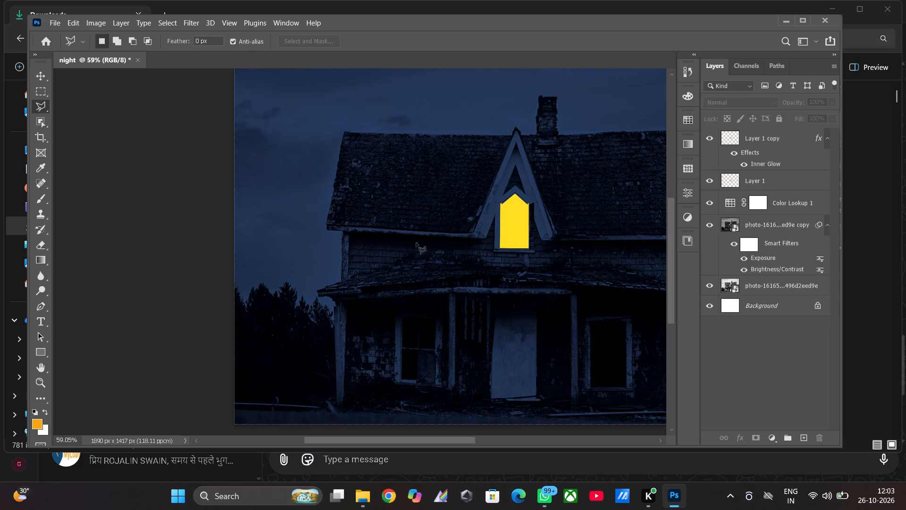
{"action": "left_click", "coordinate": [763, 139]}
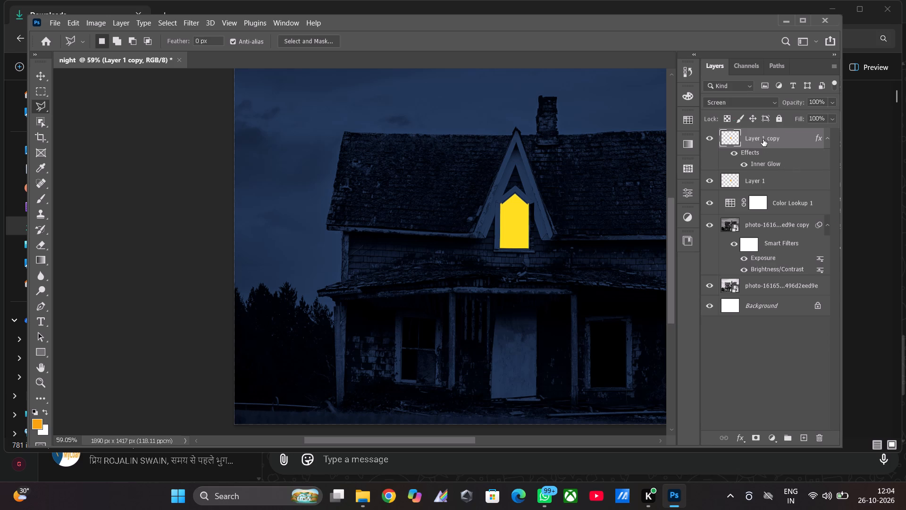
{"action": "left_click", "coordinate": [198, 23]}
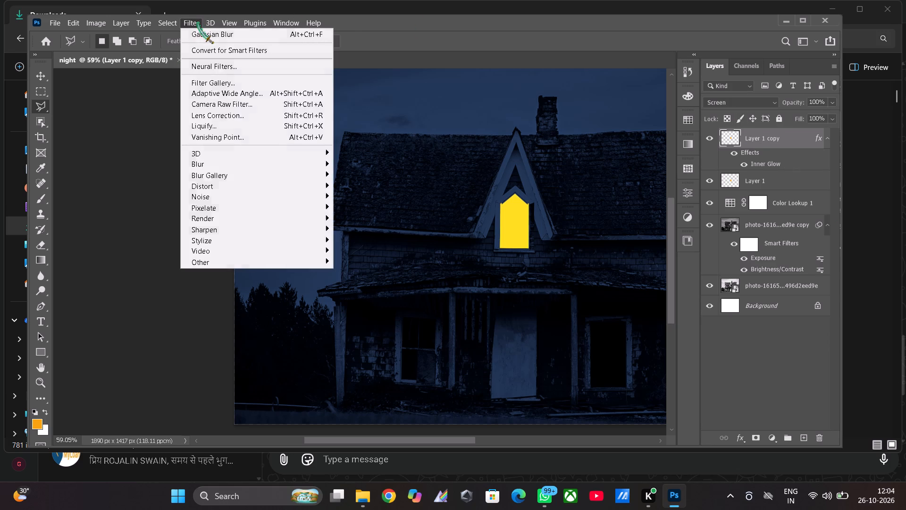
{"action": "left_click", "coordinate": [214, 52]}
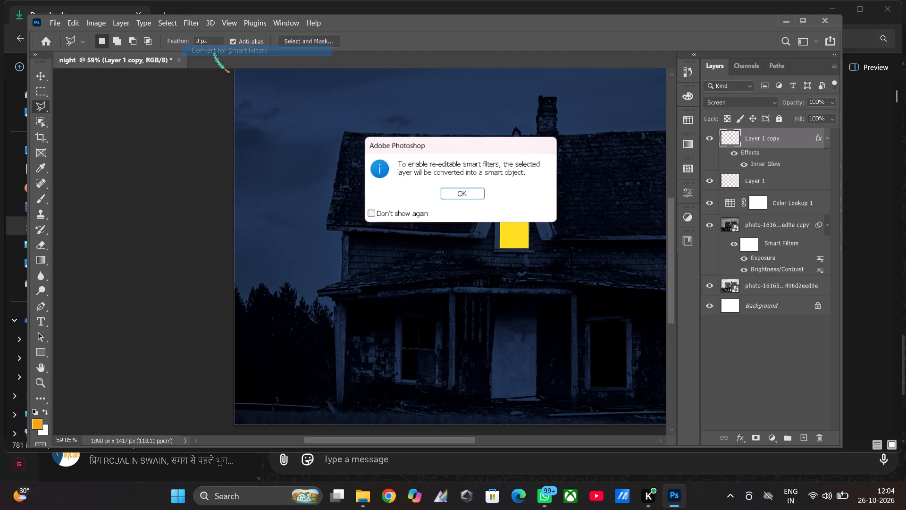
{"action": "left_click", "coordinate": [459, 192]}
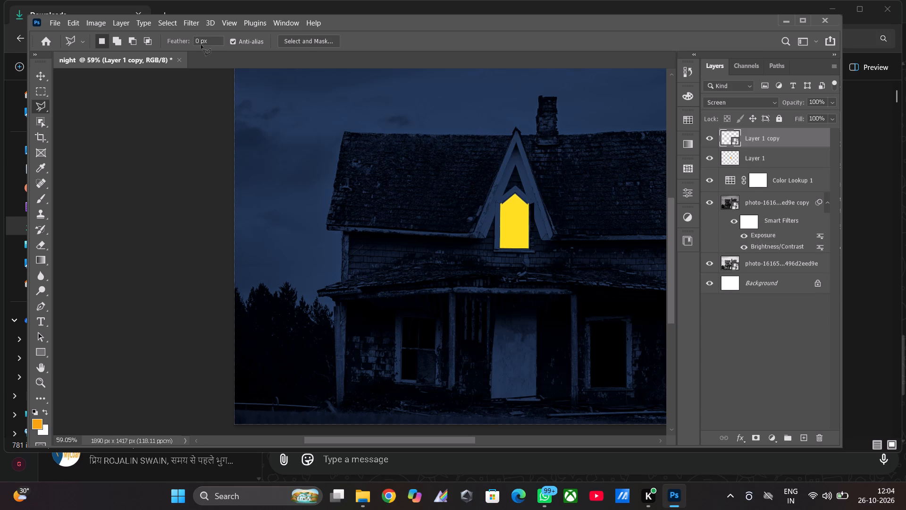
Apply a Gaussian Blur with a 37.4 px radius to the Layer 1 copy smart object.
{"action": "left_click", "coordinate": [194, 20]}
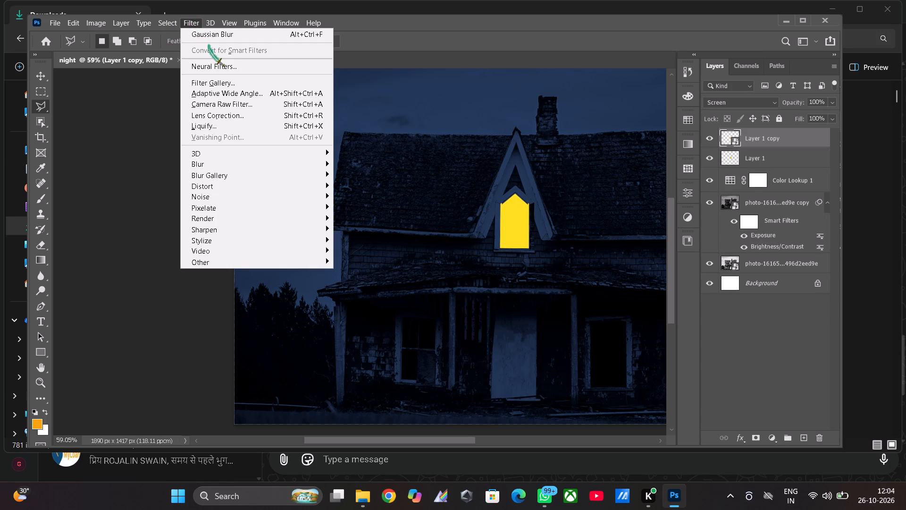
{"action": "left_click", "coordinate": [214, 33]}
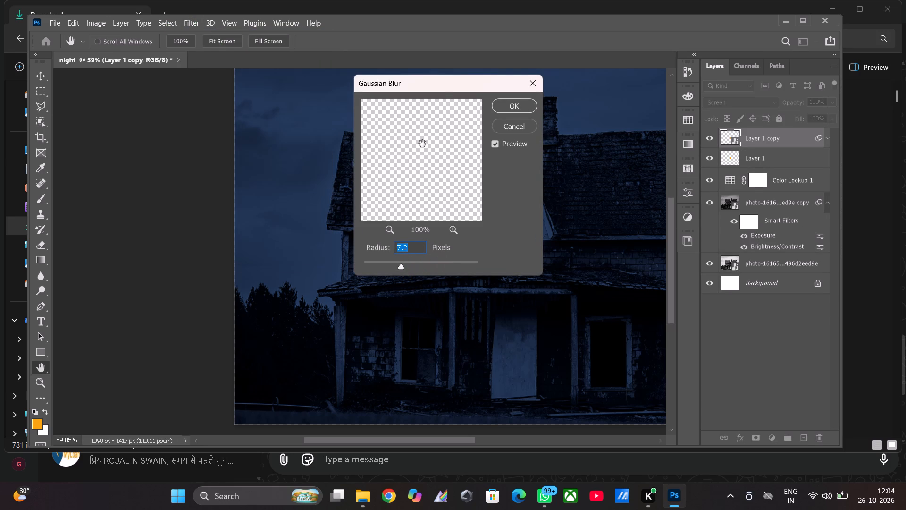
{"action": "left_click_drag", "start_coordinate": [440, 91], "coordinate": [301, 168]}
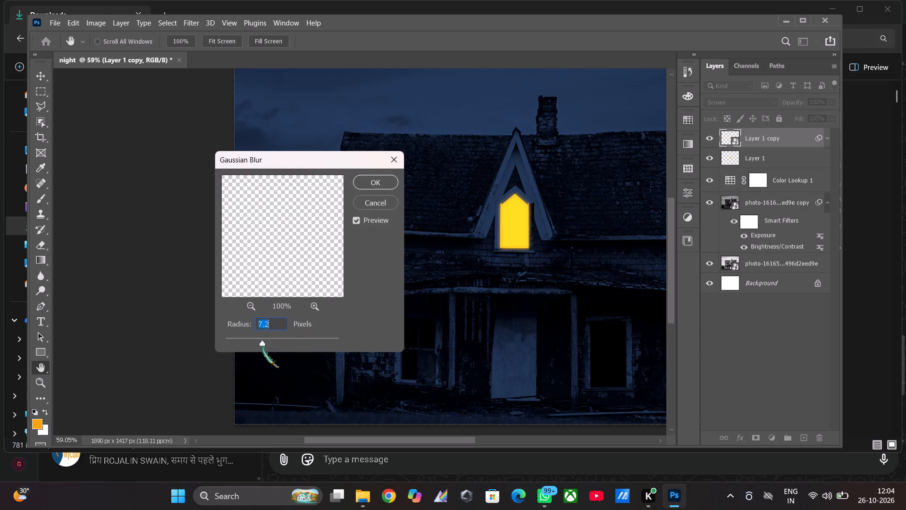
{"action": "left_click_drag", "start_coordinate": [261, 345], "coordinate": [277, 348]}
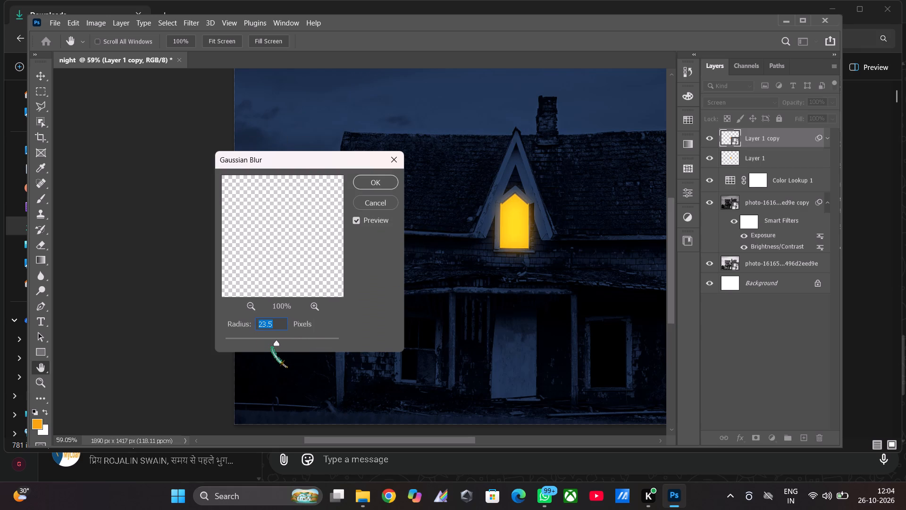
{"action": "left_click_drag", "start_coordinate": [278, 344], "coordinate": [282, 348]}
{"action": "left_click_drag", "start_coordinate": [282, 348], "coordinate": [288, 350]}
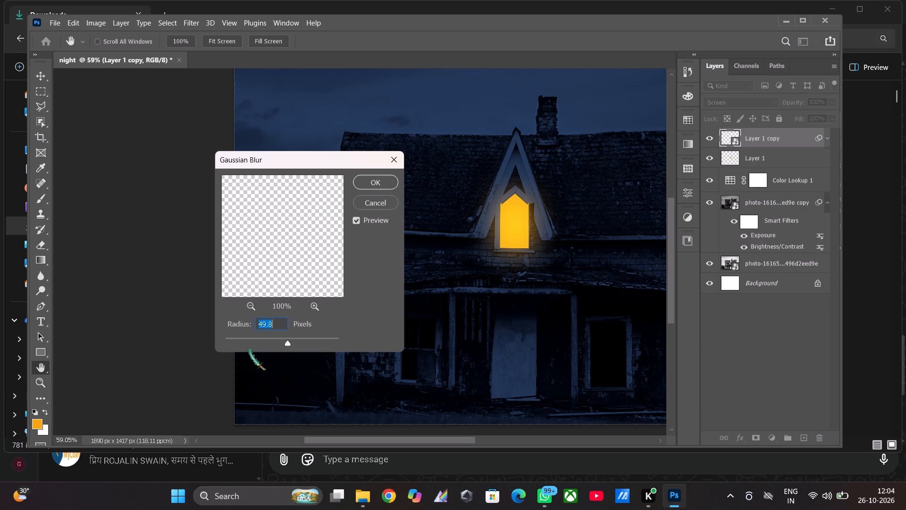
{"action": "left_click", "coordinate": [256, 337]}
{"action": "left_click_drag", "start_coordinate": [256, 337], "coordinate": [276, 333]}
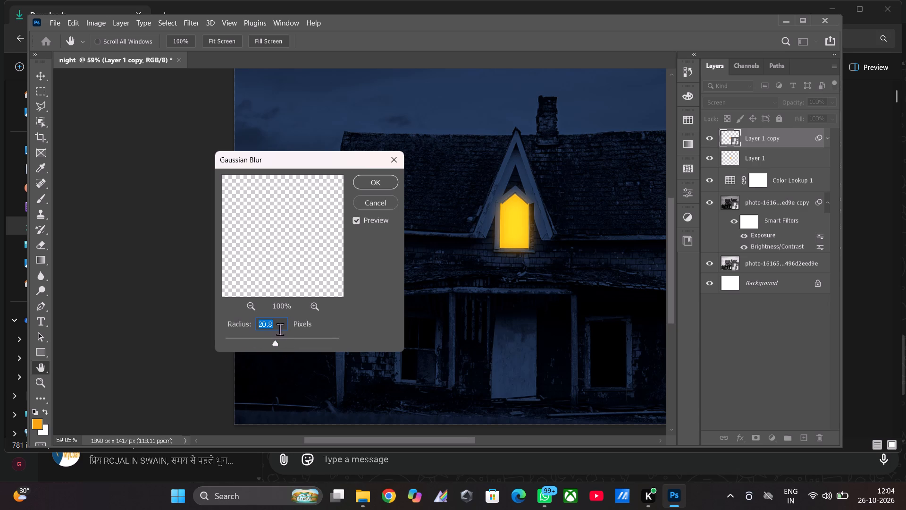
{"action": "left_click", "coordinate": [282, 334]}
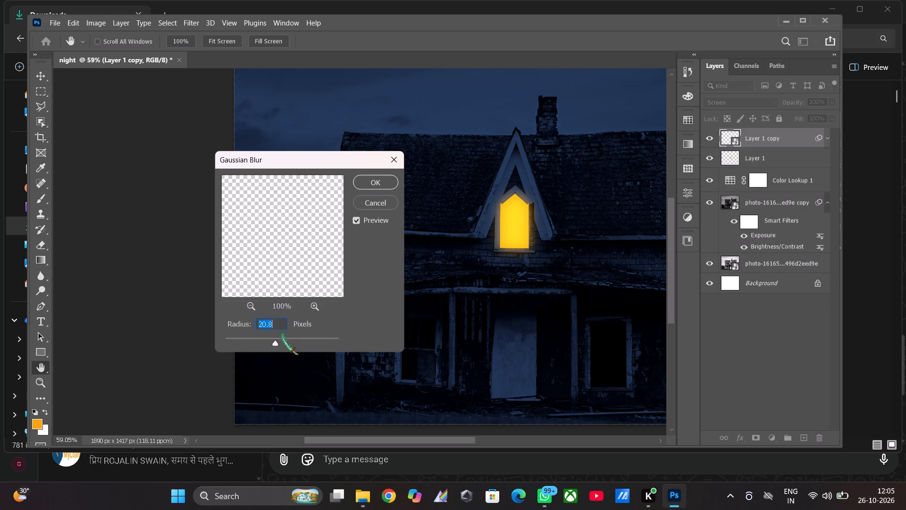
{"action": "left_click", "coordinate": [283, 339]}
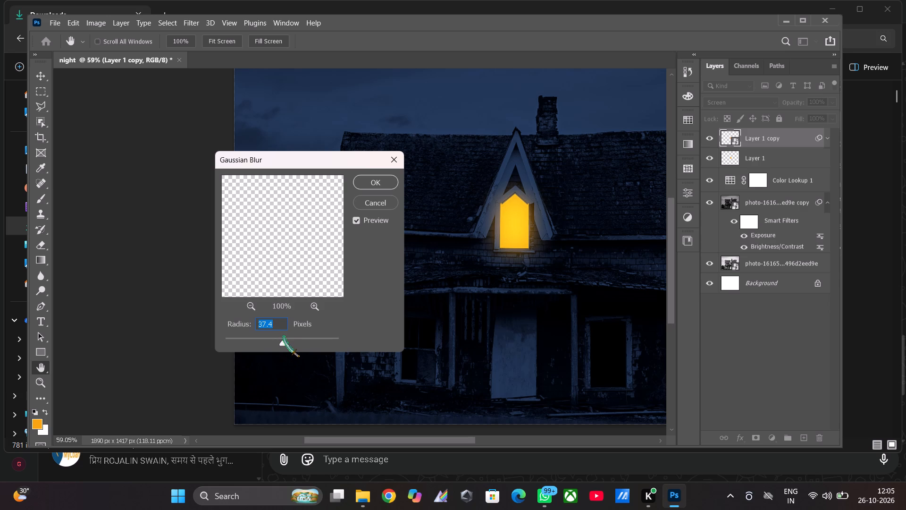
{"action": "left_click", "coordinate": [383, 187]}
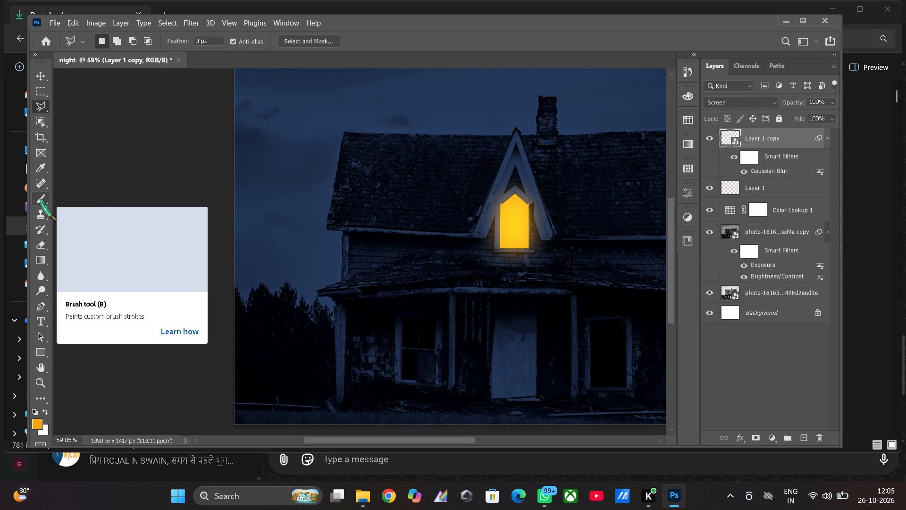
Choose the Brush tool and flatten its soft tip into a thin horizontal ellipse, with the size at 55 px.
{"action": "left_click", "coordinate": [41, 200]}
{"action": "right_click", "coordinate": [41, 200]}
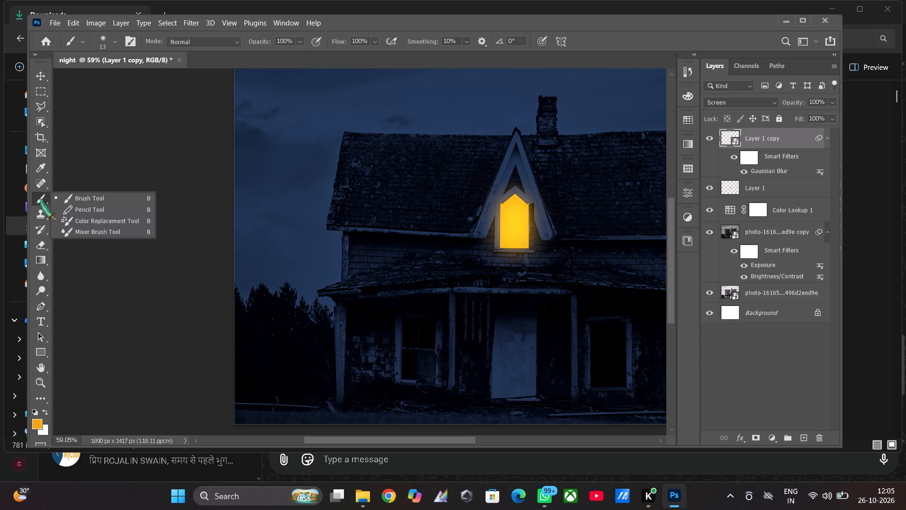
{"action": "left_click", "coordinate": [87, 198]}
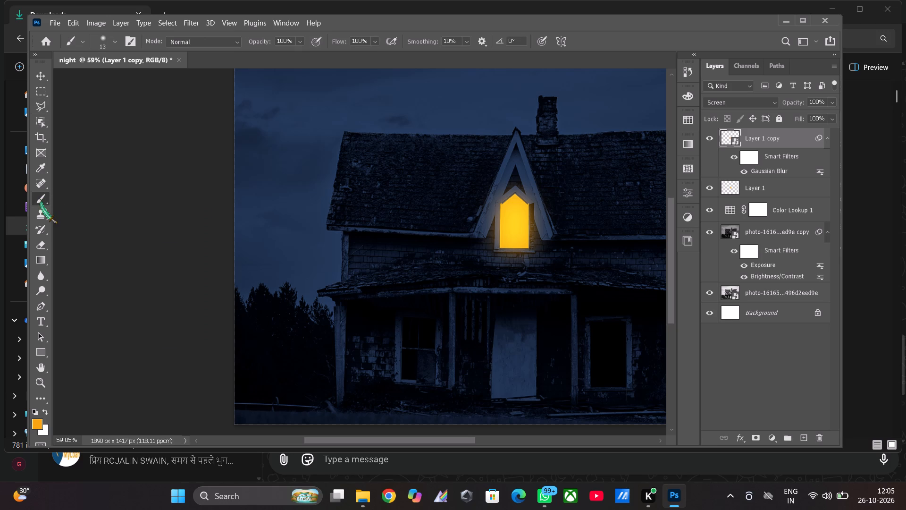
{"action": "right_click", "coordinate": [41, 203]}
{"action": "left_click", "coordinate": [85, 195]}
{"action": "left_click", "coordinate": [113, 39]}
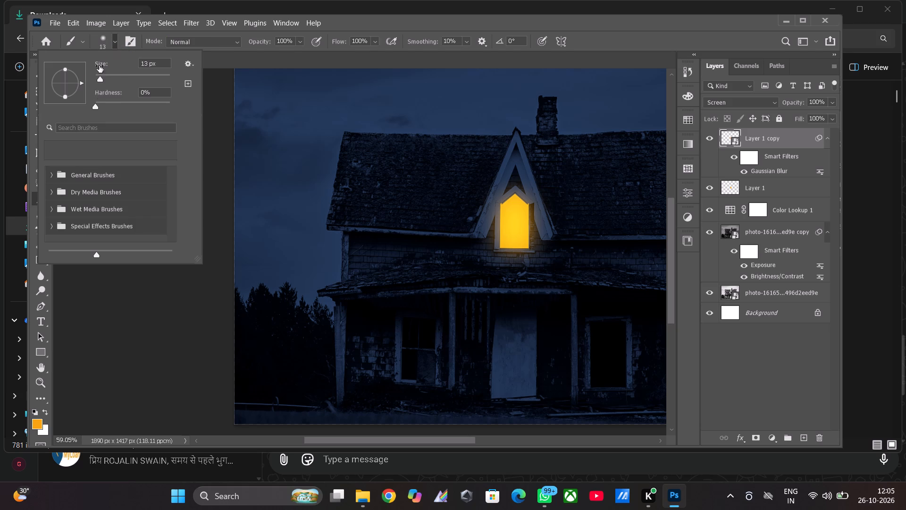
{"action": "left_click_drag", "start_coordinate": [66, 68], "coordinate": [66, 72]}
{"action": "left_click_drag", "start_coordinate": [66, 72], "coordinate": [66, 80]}
{"action": "left_click_drag", "start_coordinate": [66, 80], "coordinate": [67, 82]}
{"action": "left_click_drag", "start_coordinate": [67, 82], "coordinate": [66, 81]}
{"action": "left_click_drag", "start_coordinate": [101, 77], "coordinate": [116, 76]}
Try painting on Layer 1 copy and accept rasterizing the smart object.
{"action": "left_click", "coordinate": [223, 119]}
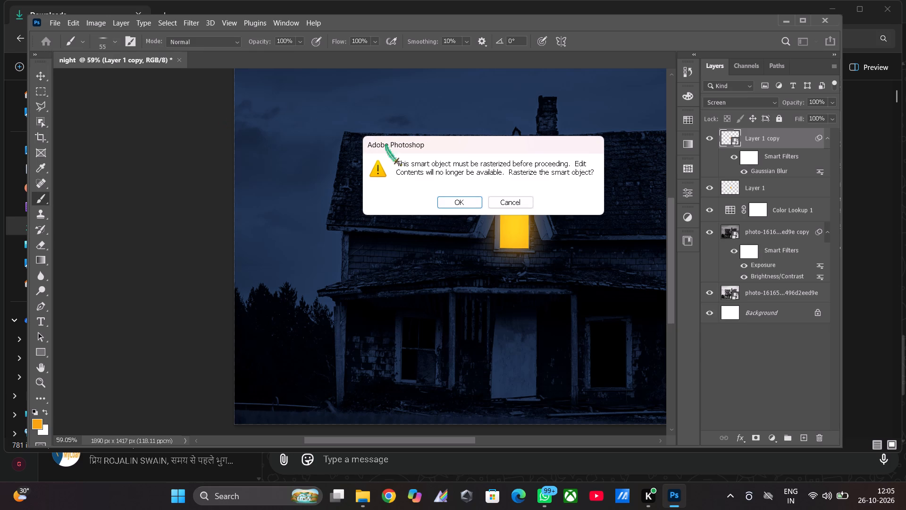
{"action": "left_click", "coordinate": [463, 200]}
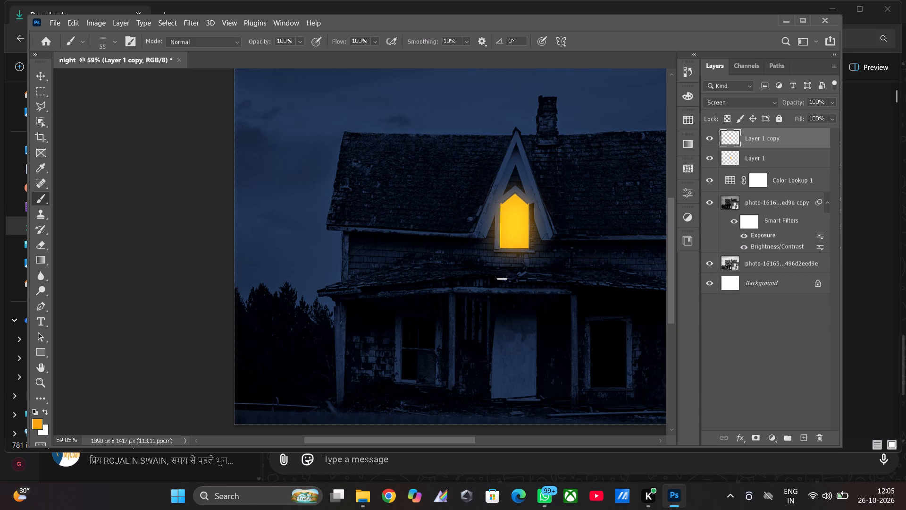
Set the brush size to 320 px and paint one orange dab on Layer 1 copy just below the glowing gable window.
{"action": "left_click", "coordinate": [113, 39]}
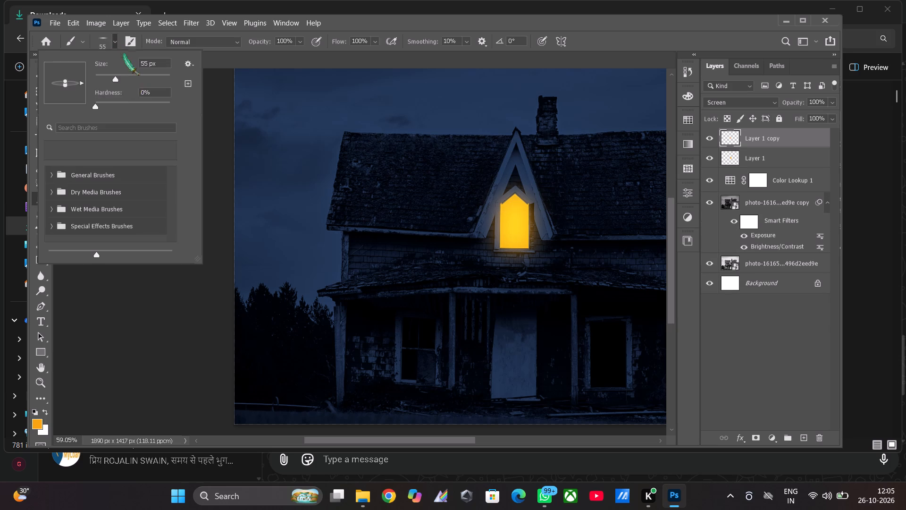
{"action": "left_click_drag", "start_coordinate": [115, 80], "coordinate": [142, 85]}
{"action": "left_click_drag", "start_coordinate": [143, 80], "coordinate": [164, 80]}
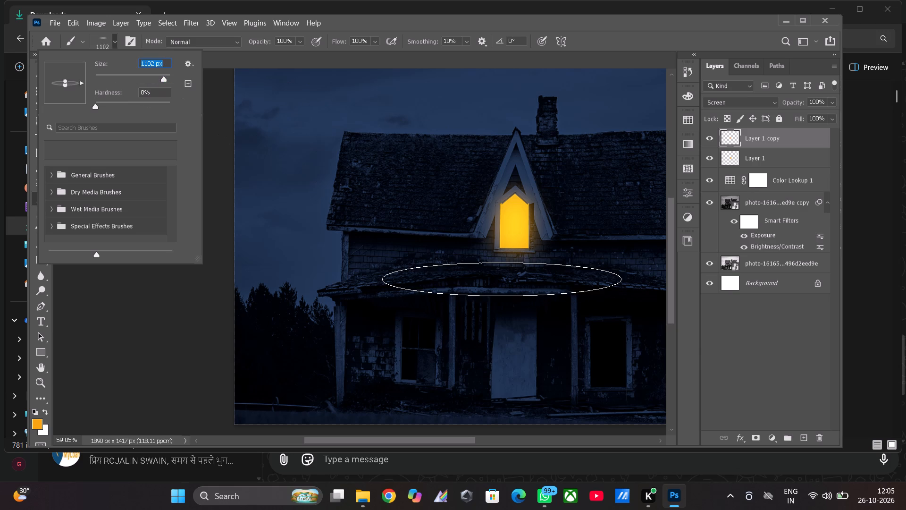
{"action": "left_click", "coordinate": [147, 76]}
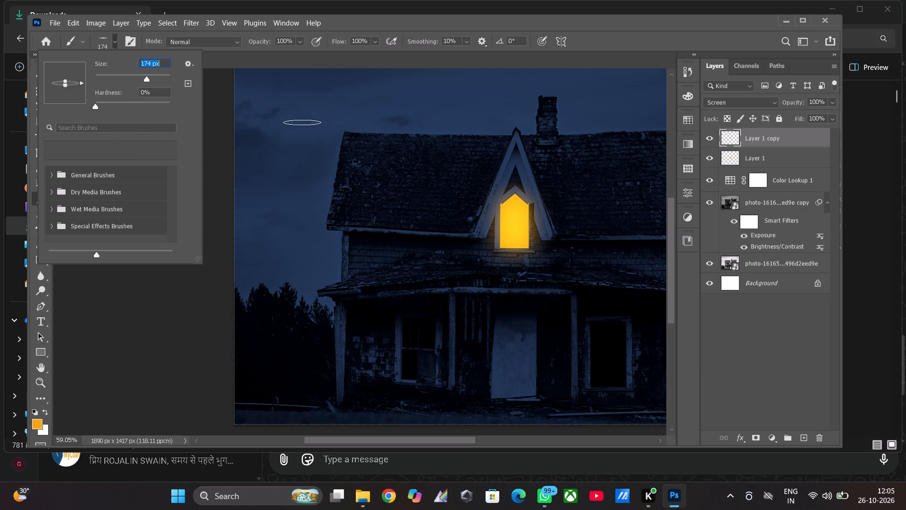
{"action": "left_click", "coordinate": [153, 75]}
{"action": "left_click", "coordinate": [154, 76]}
{"action": "left_click", "coordinate": [155, 76]}
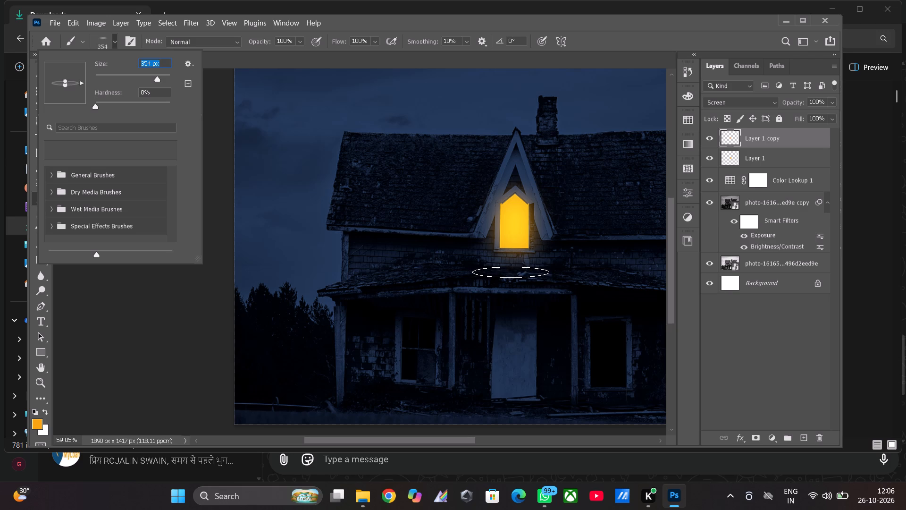
{"action": "left_click", "coordinate": [155, 76]}
{"action": "left_click", "coordinate": [150, 63]}
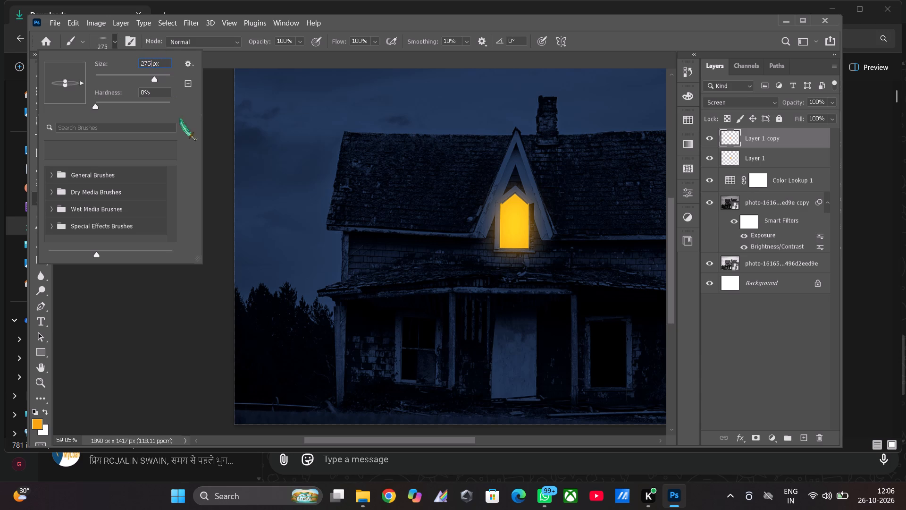
{"action": "key", "text": "BackSpace"}
{"action": "key", "text": "BackSpace"}
{"action": "key", "text": "BackSpace"}
{"action": "key", "text": "BackSpace"}
{"action": "key", "text": "3"}
{"action": "type", "text": "20"}
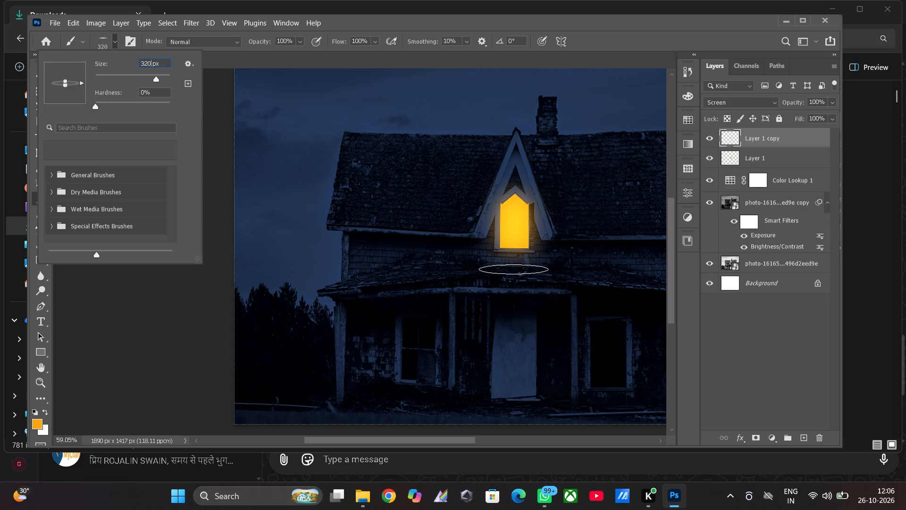
{"action": "left_click", "coordinate": [513, 269]}
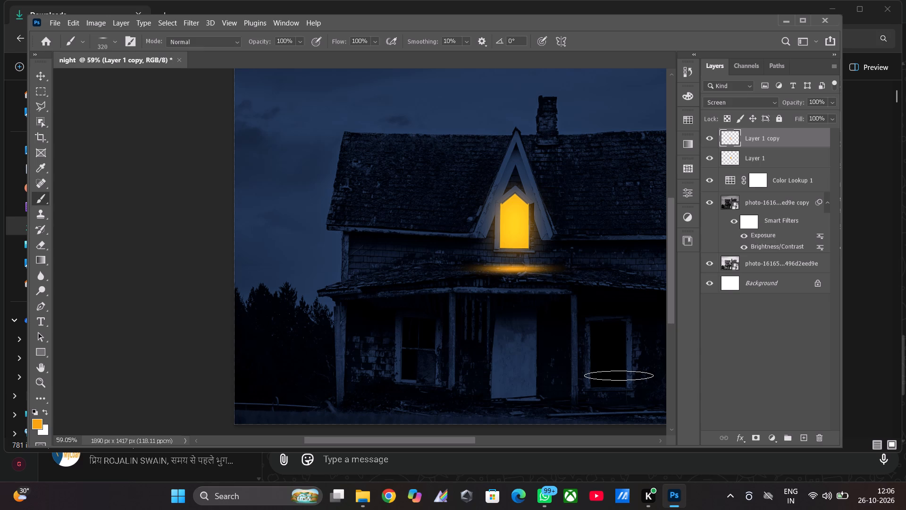
Lower the opacity of Layer 1 copy to 52% in its blending options.
{"action": "right_click", "coordinate": [770, 138]}
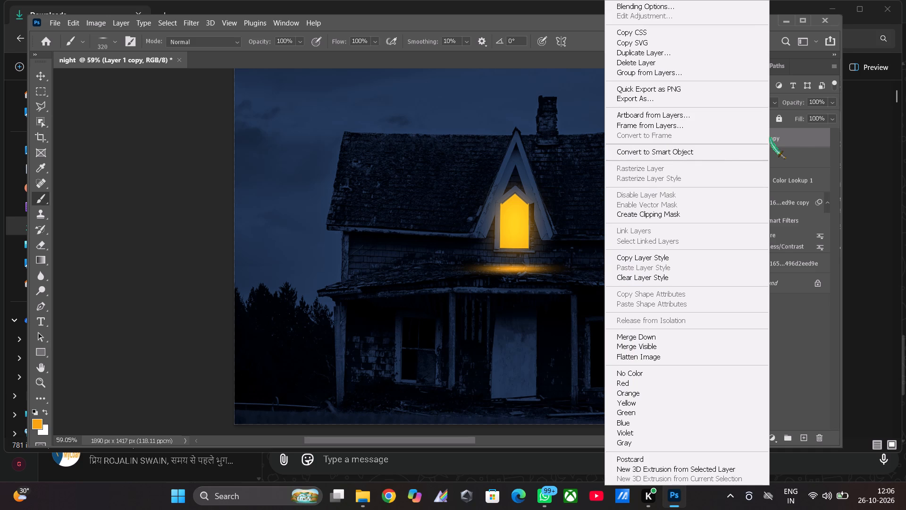
{"action": "left_click", "coordinate": [770, 138]}
{"action": "right_click", "coordinate": [770, 138]}
{"action": "left_click", "coordinate": [646, 6]}
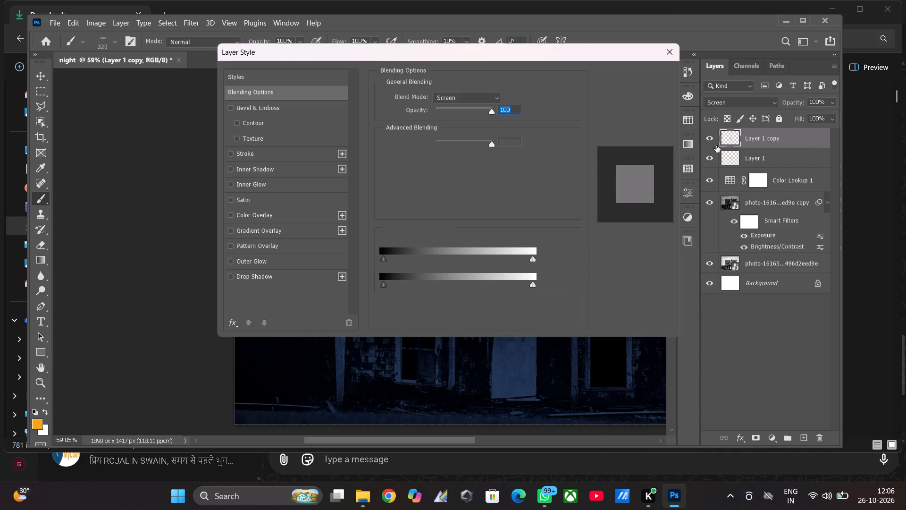
{"action": "left_click_drag", "start_coordinate": [547, 51], "coordinate": [384, 115]}
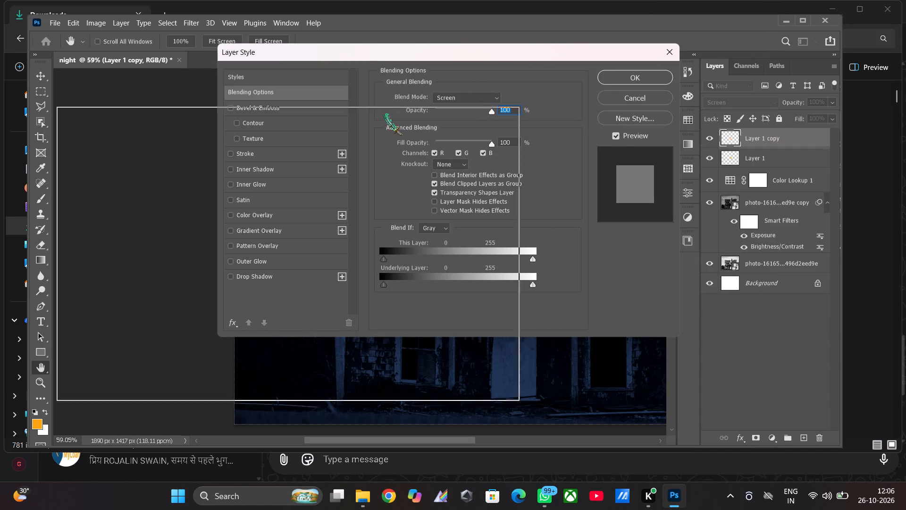
{"action": "left_click_drag", "start_coordinate": [384, 115], "coordinate": [409, 208]}
{"action": "left_click_drag", "start_coordinate": [398, 208], "coordinate": [325, 153]}
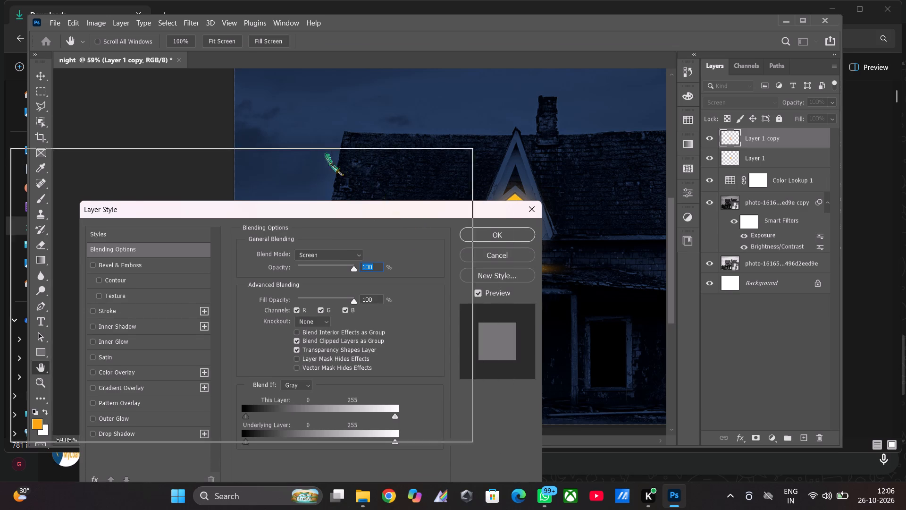
{"action": "left_click_drag", "start_coordinate": [325, 153], "coordinate": [318, 151]}
{"action": "left_click_drag", "start_coordinate": [272, 212], "coordinate": [248, 212]}
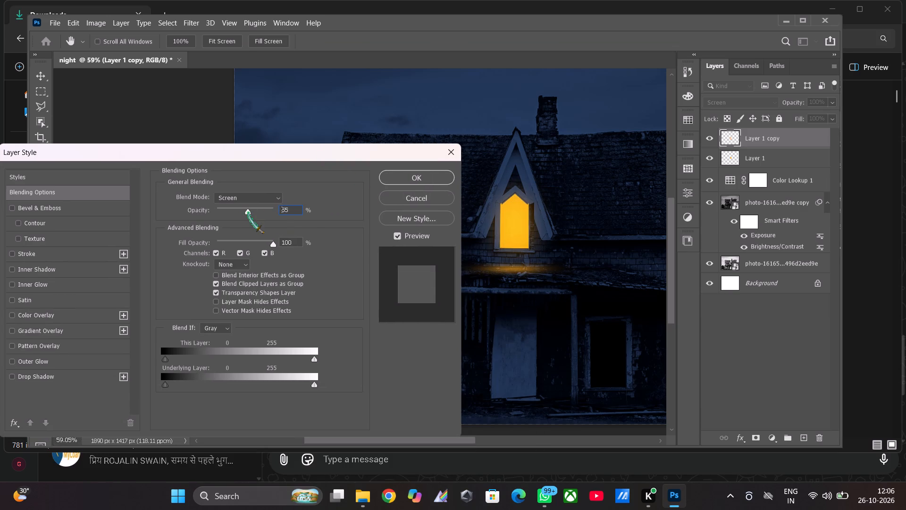
{"action": "left_click_drag", "start_coordinate": [248, 212], "coordinate": [249, 212]}
{"action": "left_click_drag", "start_coordinate": [249, 212], "coordinate": [247, 212]}
{"action": "left_click_drag", "start_coordinate": [247, 212], "coordinate": [248, 212]}
{"action": "left_click_drag", "start_coordinate": [248, 212], "coordinate": [246, 212]}
{"action": "left_click_drag", "start_coordinate": [246, 212], "coordinate": [246, 212]}
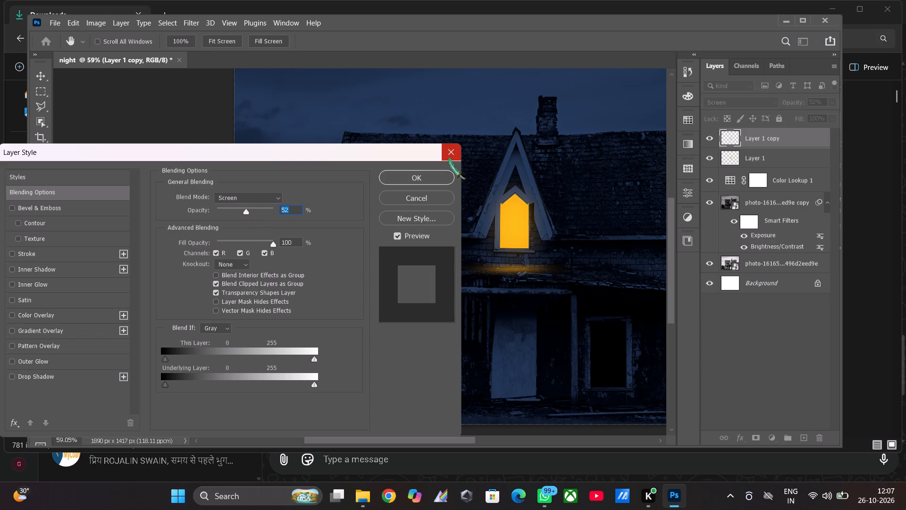
{"action": "left_click", "coordinate": [425, 180]}
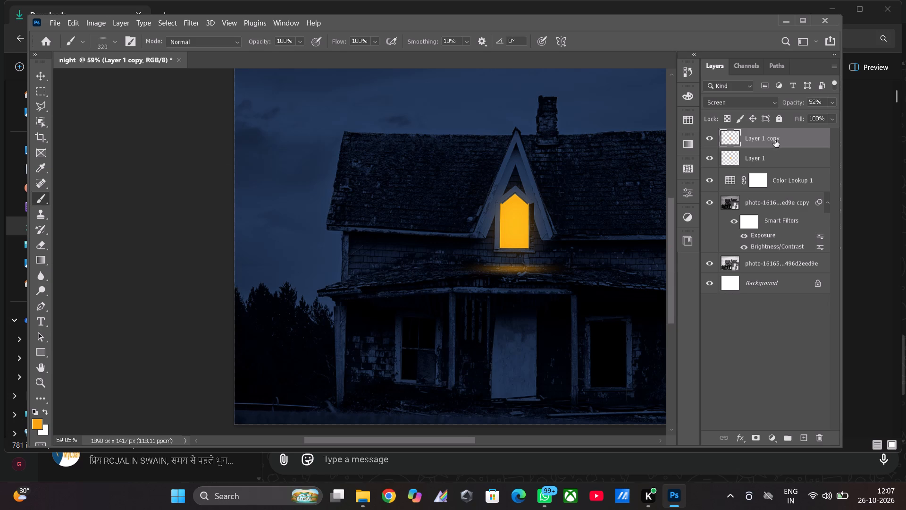
Rotate the orange glow on Layer 1 copy about 1.3° clockwise with Free Transform.
{"action": "key", "text": "ctrl+t"}
{"action": "left_click_drag", "start_coordinate": [590, 162], "coordinate": [591, 162]}
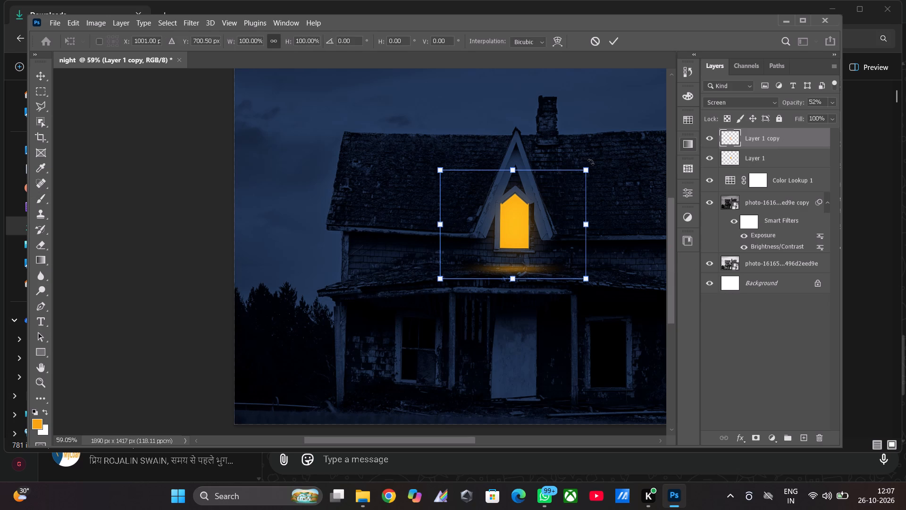
{"action": "left_click_drag", "start_coordinate": [591, 162], "coordinate": [593, 162]}
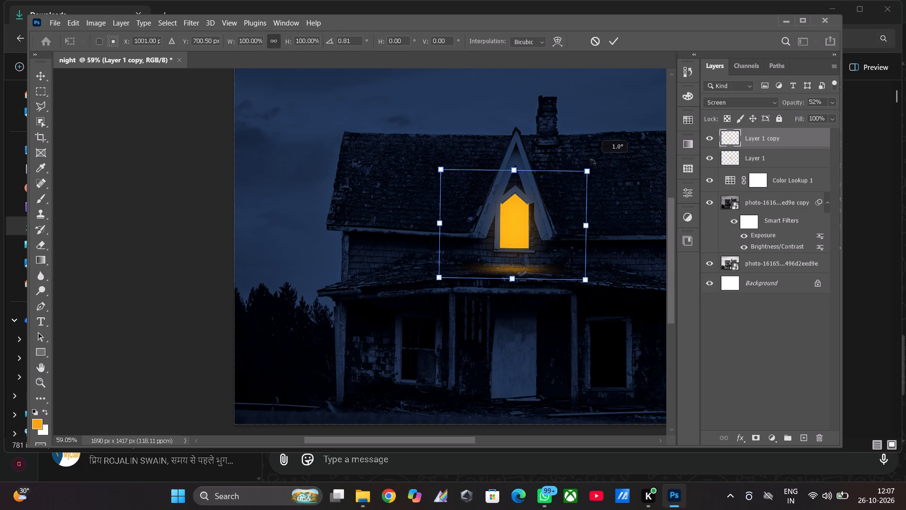
{"action": "left_click_drag", "start_coordinate": [593, 162], "coordinate": [594, 163]}
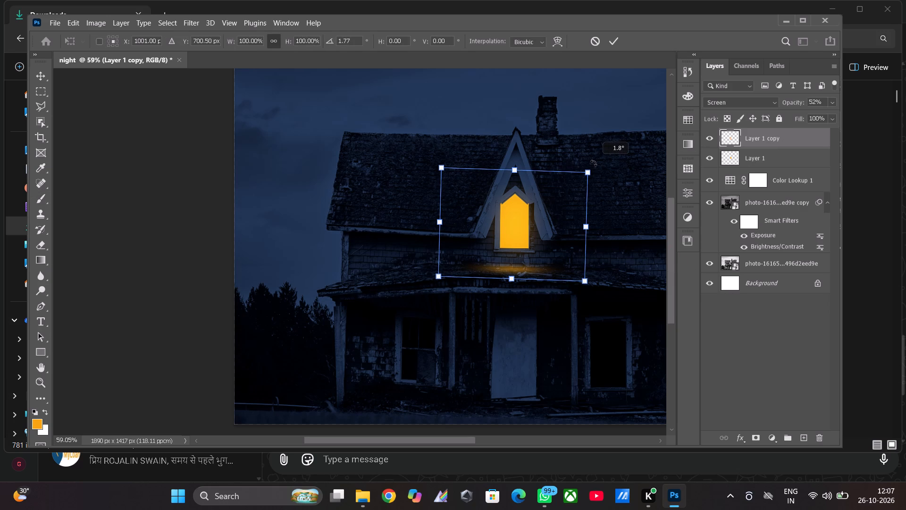
{"action": "left_click_drag", "start_coordinate": [594, 163], "coordinate": [594, 161]}
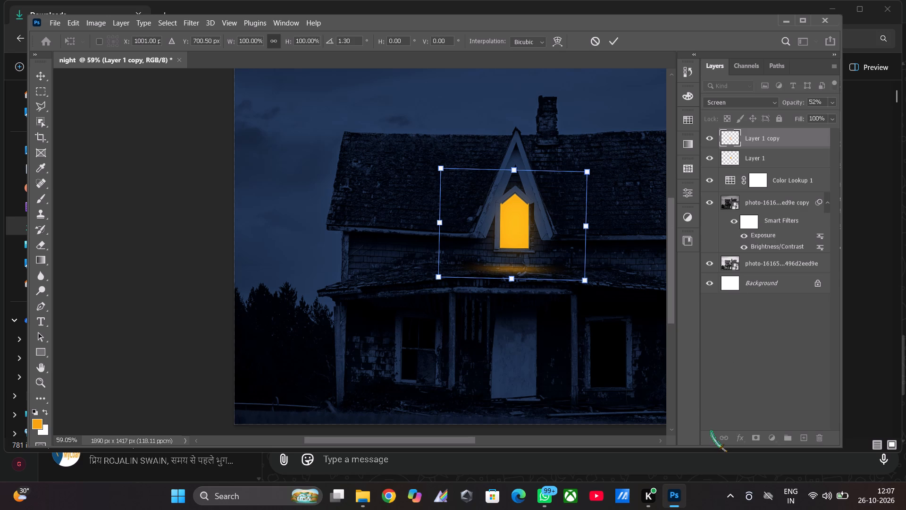
{"action": "left_click", "coordinate": [754, 358]}
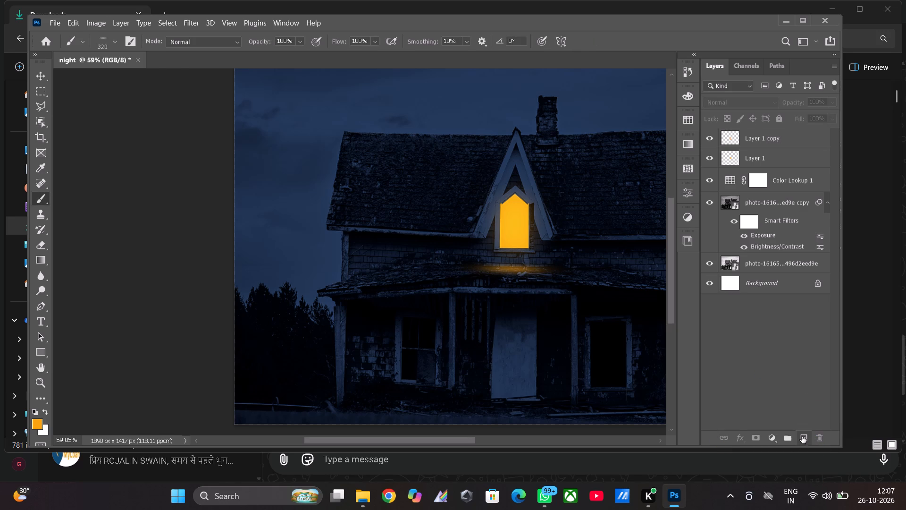
Add a new empty layer above Layer 1 copy and choose the Polygonal Lasso tool.
{"action": "left_click", "coordinate": [782, 144]}
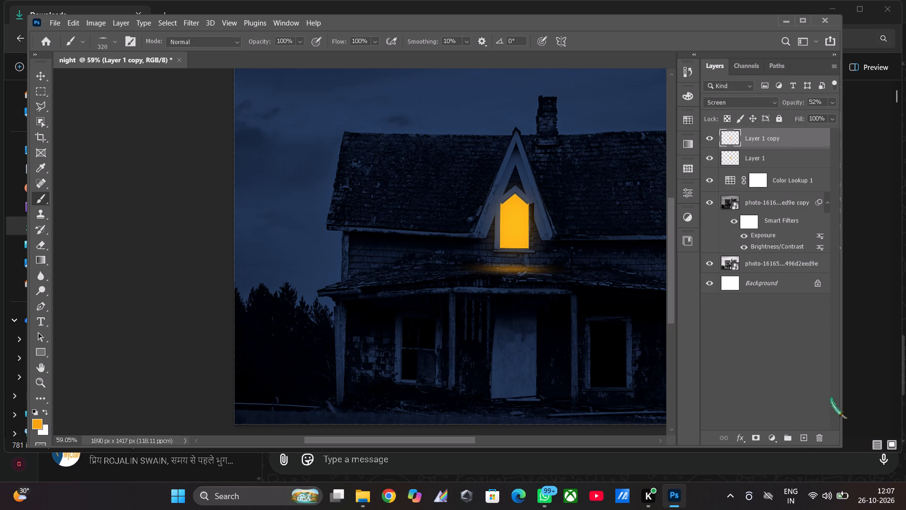
{"action": "left_click", "coordinate": [803, 435]}
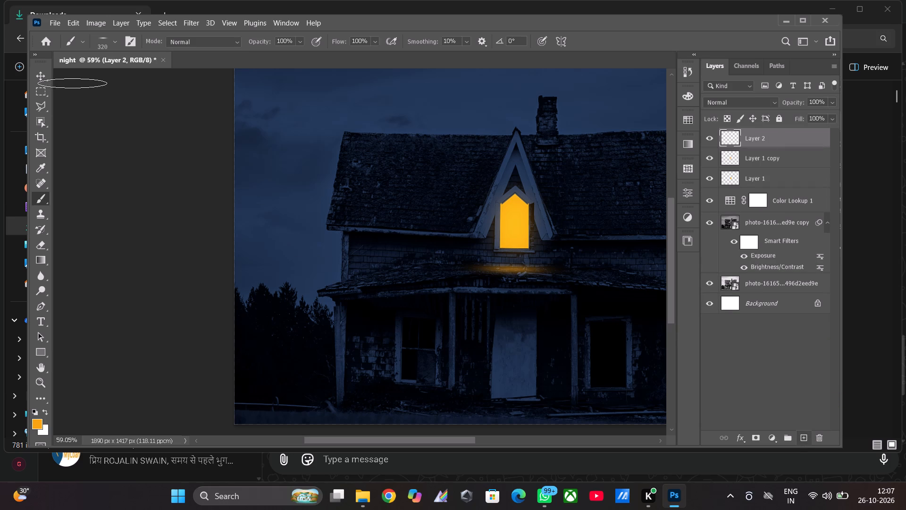
{"action": "left_click", "coordinate": [43, 108]}
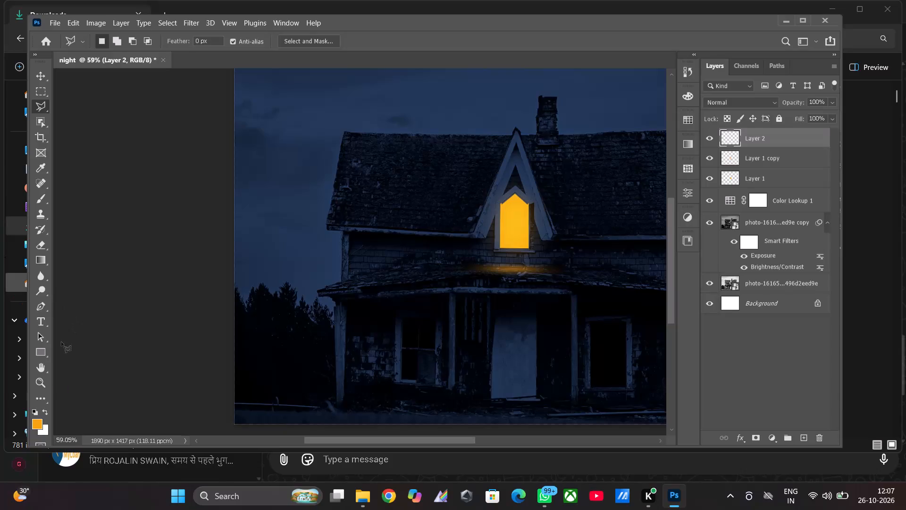
{"action": "left_click", "coordinate": [42, 386]}
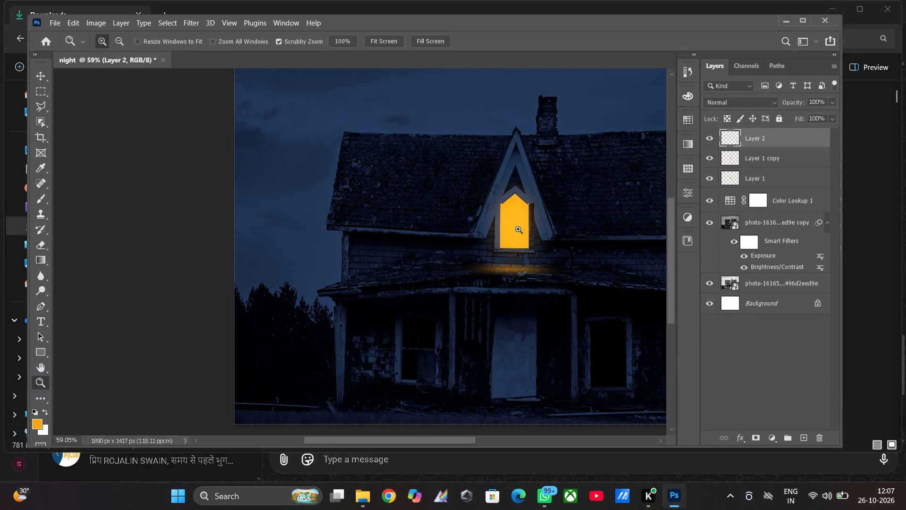
{"action": "left_click_drag", "start_coordinate": [515, 229], "coordinate": [583, 252]}
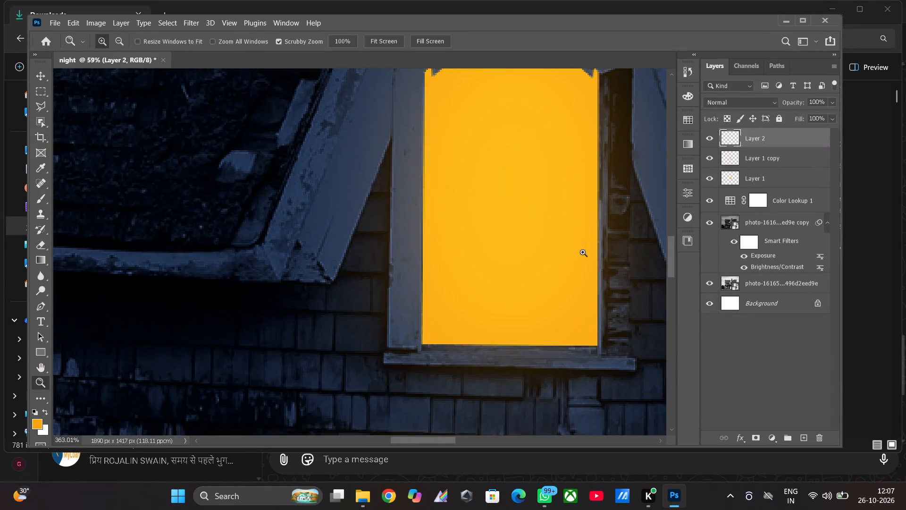
{"action": "left_click_drag", "start_coordinate": [583, 252], "coordinate": [569, 249]}
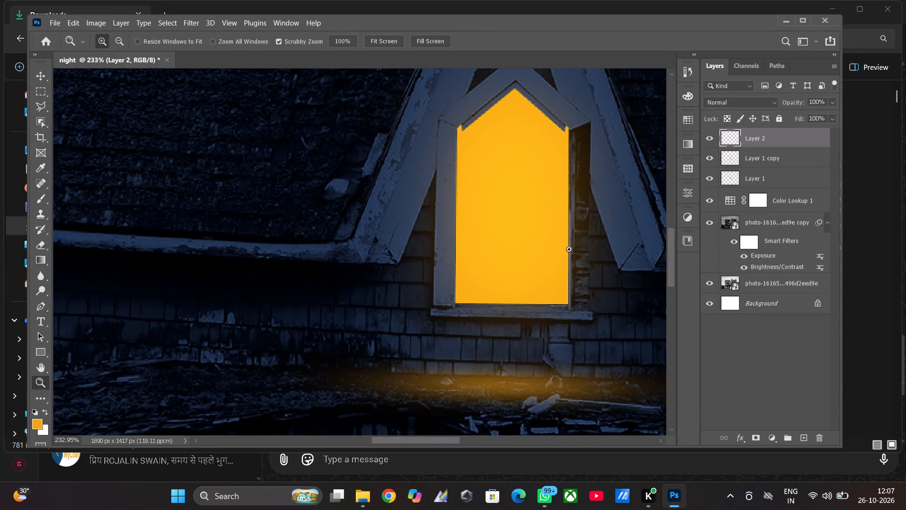
{"action": "left_click", "coordinate": [40, 368]}
{"action": "left_click_drag", "start_coordinate": [555, 381], "coordinate": [492, 375]}
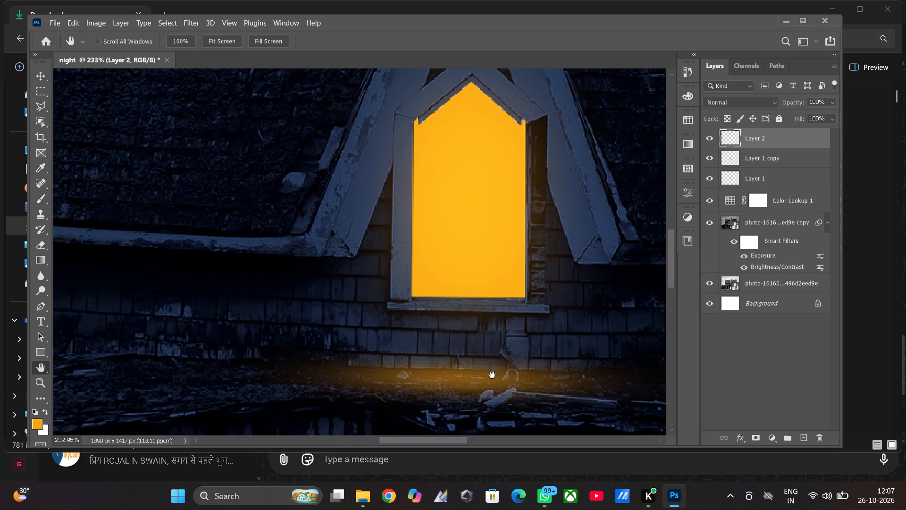
{"action": "left_click_drag", "start_coordinate": [492, 375], "coordinate": [431, 387]}
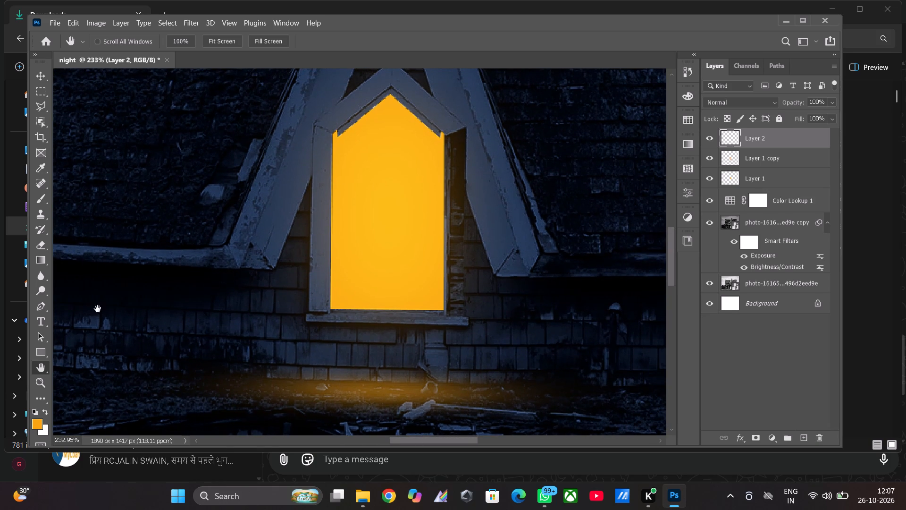
{"action": "left_click", "coordinate": [45, 112]}
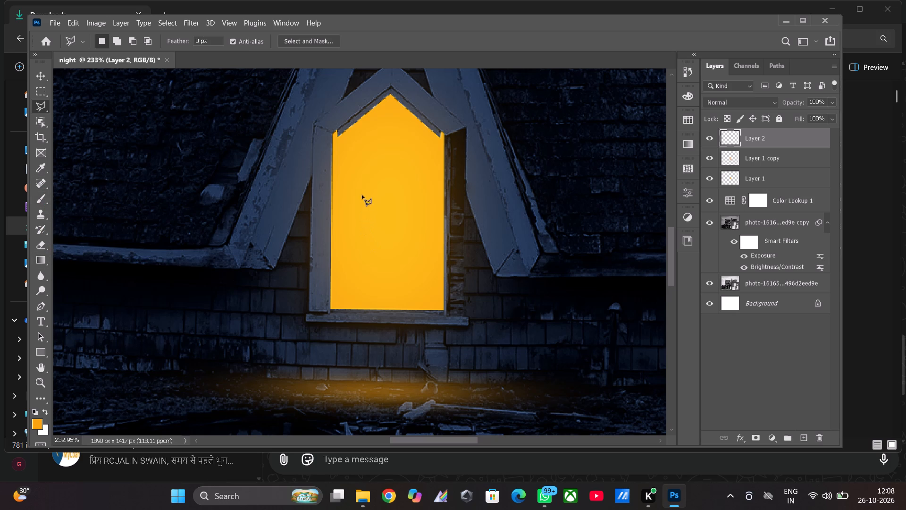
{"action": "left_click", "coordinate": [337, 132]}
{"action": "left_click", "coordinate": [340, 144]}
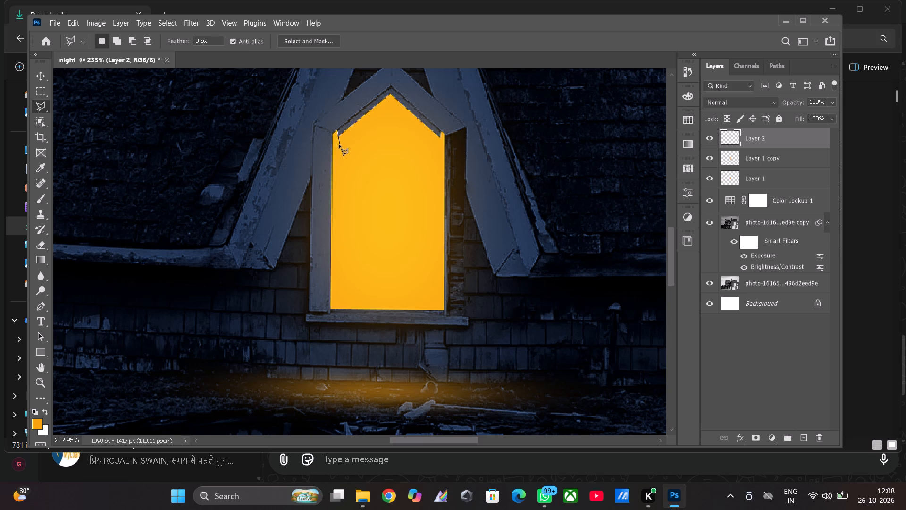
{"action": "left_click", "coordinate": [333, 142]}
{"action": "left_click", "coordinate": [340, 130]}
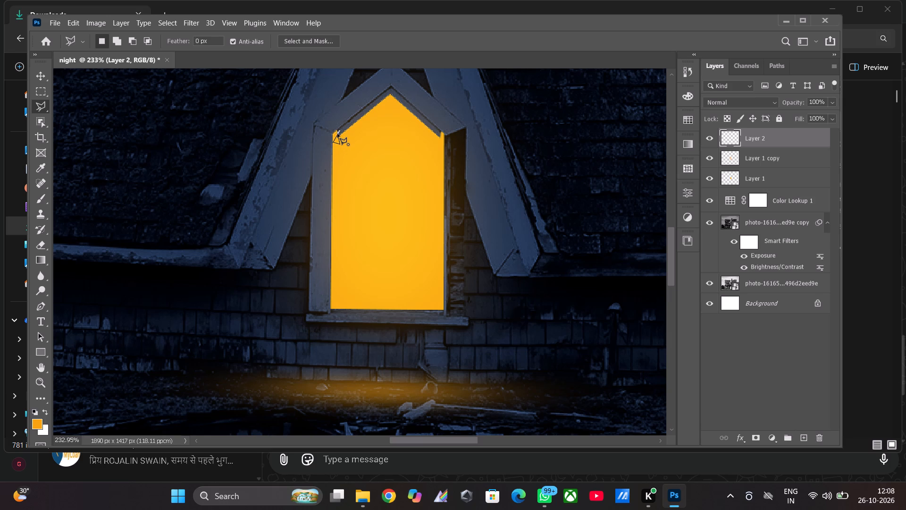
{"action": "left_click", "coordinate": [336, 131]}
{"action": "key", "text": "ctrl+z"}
Outline a flared beam with the Polygonal Lasso, from the gable window's peak and shoulders down to the porch roof, and fill it orange on Layer 2.
{"action": "left_click", "coordinate": [336, 130]}
{"action": "left_click", "coordinate": [334, 134]}
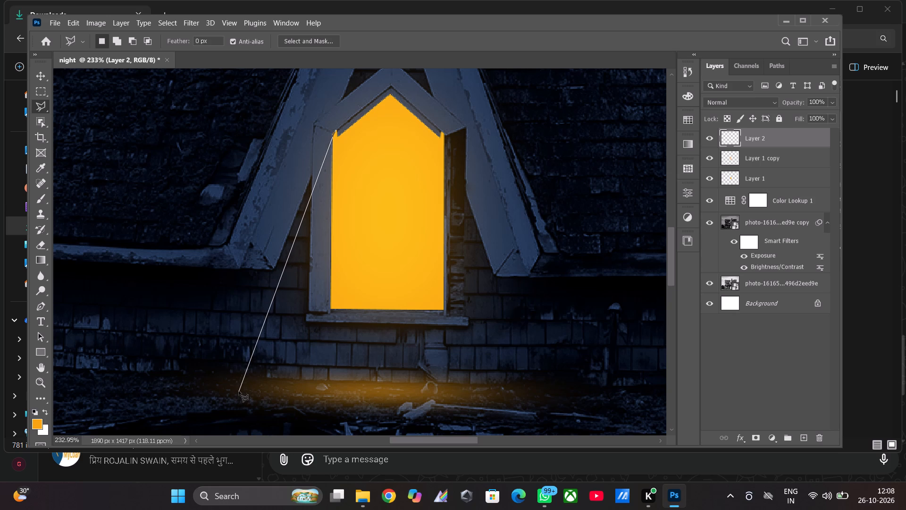
{"action": "left_click", "coordinate": [239, 390]}
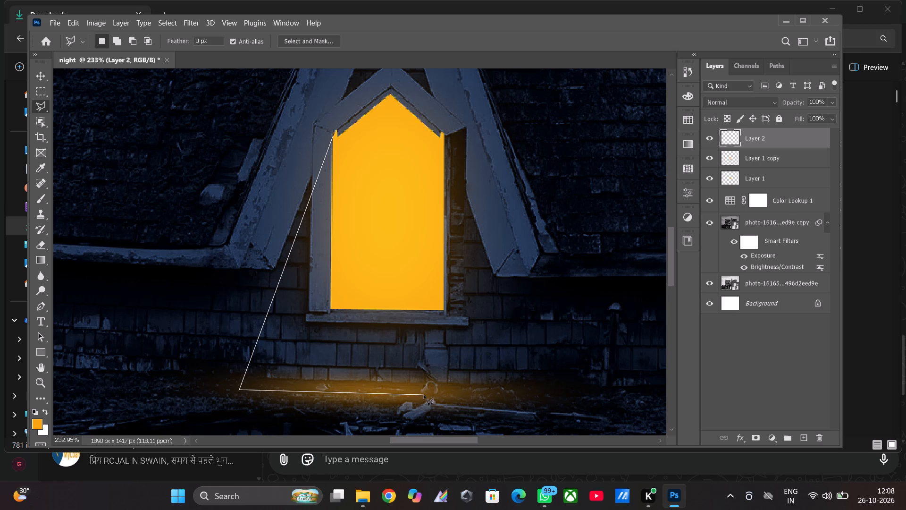
{"action": "left_click", "coordinate": [235, 404]}
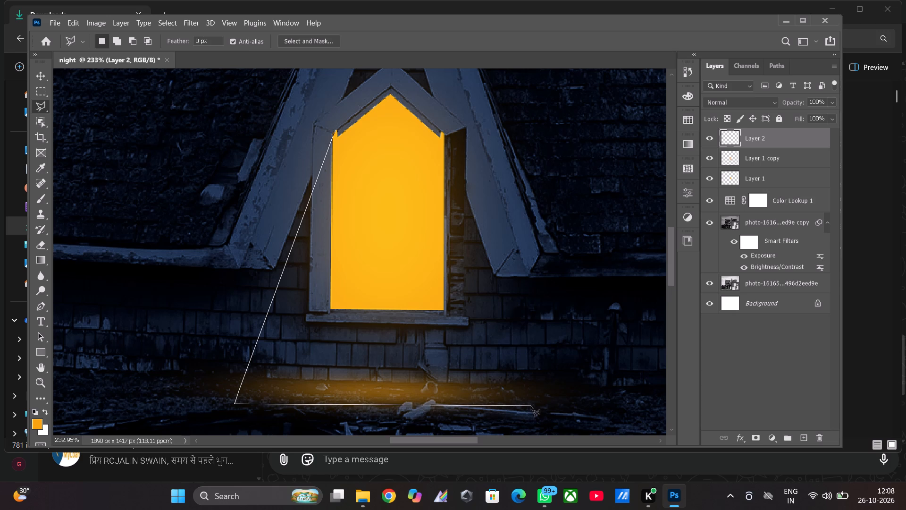
{"action": "left_click", "coordinate": [530, 405]}
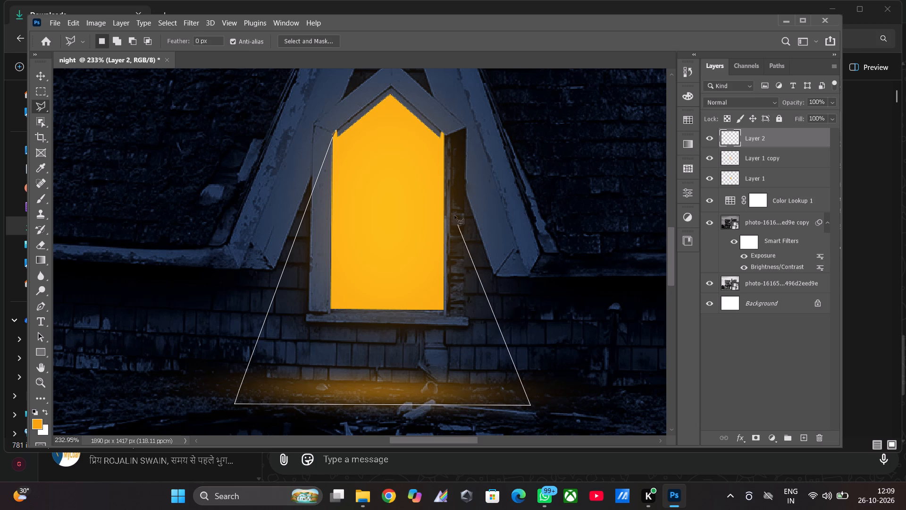
{"action": "left_click", "coordinate": [444, 134]}
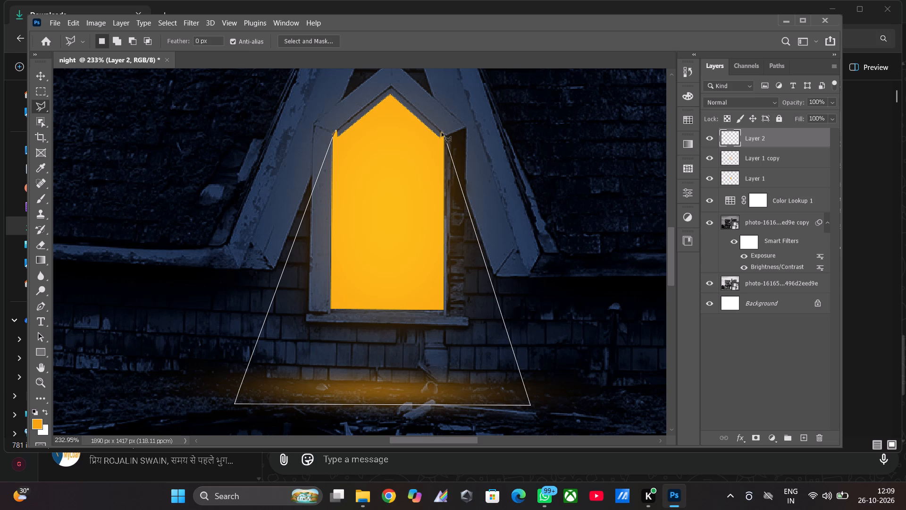
{"action": "left_click", "coordinate": [441, 133]}
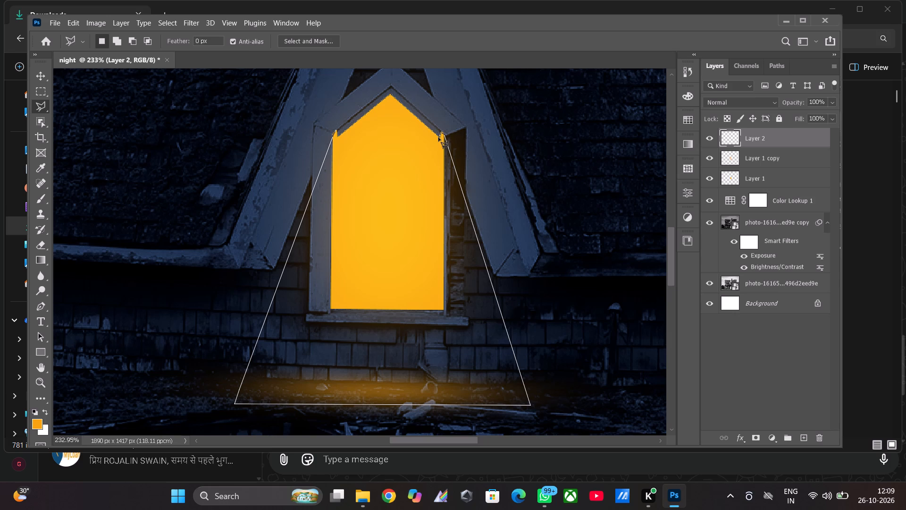
{"action": "left_click", "coordinate": [438, 137]}
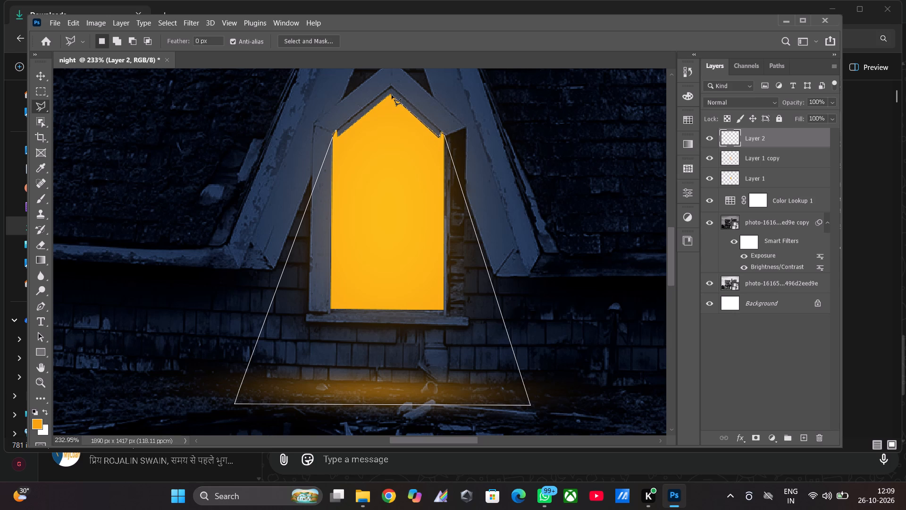
{"action": "left_click", "coordinate": [391, 94]}
{"action": "left_click", "coordinate": [338, 136]}
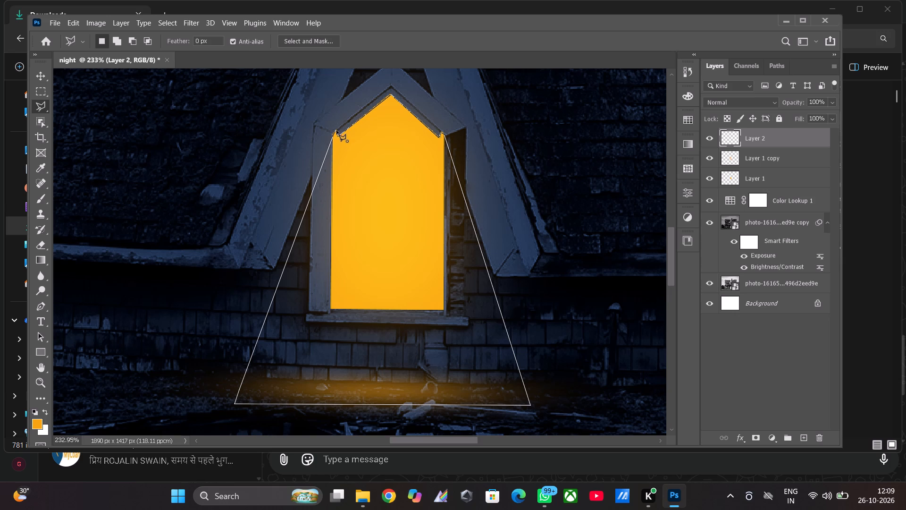
{"action": "left_click", "coordinate": [337, 130]}
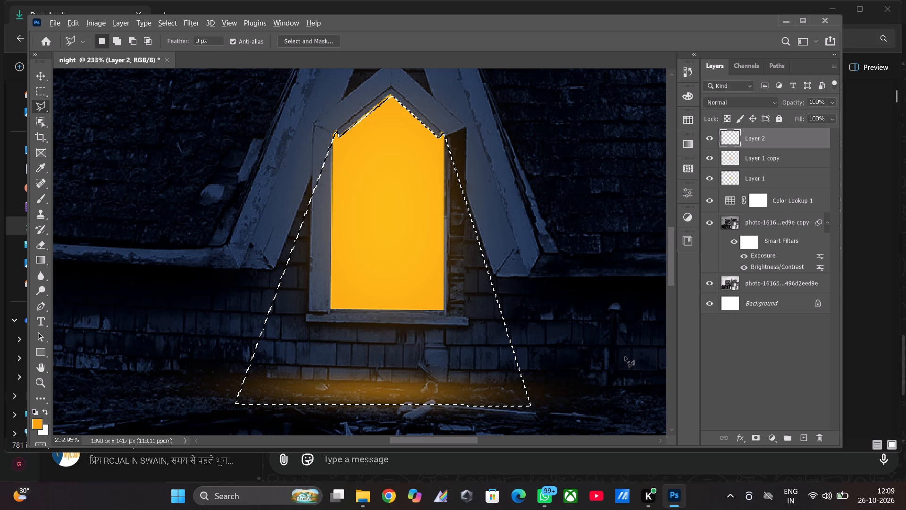
{"action": "key", "text": "alt+BackSpace"}
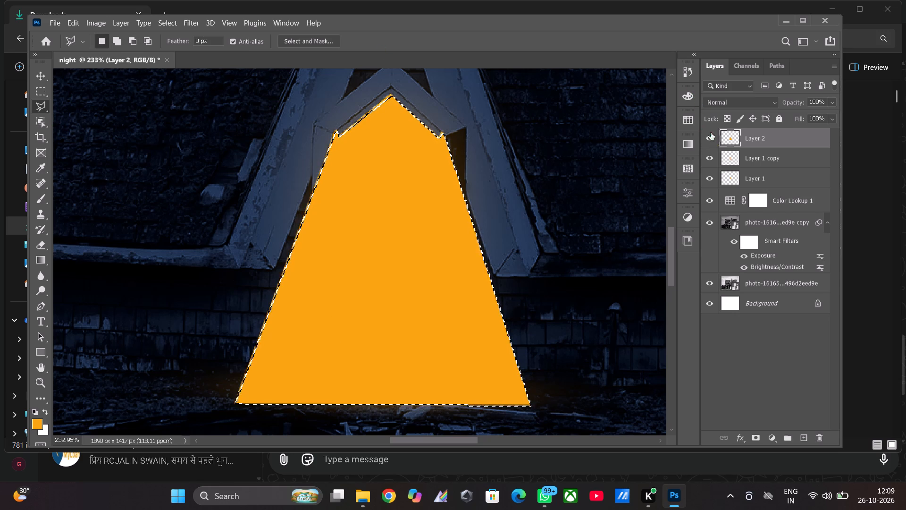
Reapply the last Gaussian Blur to the orange beam on Layer 2, keeping the beam selection active.
{"action": "left_click", "coordinate": [190, 22]}
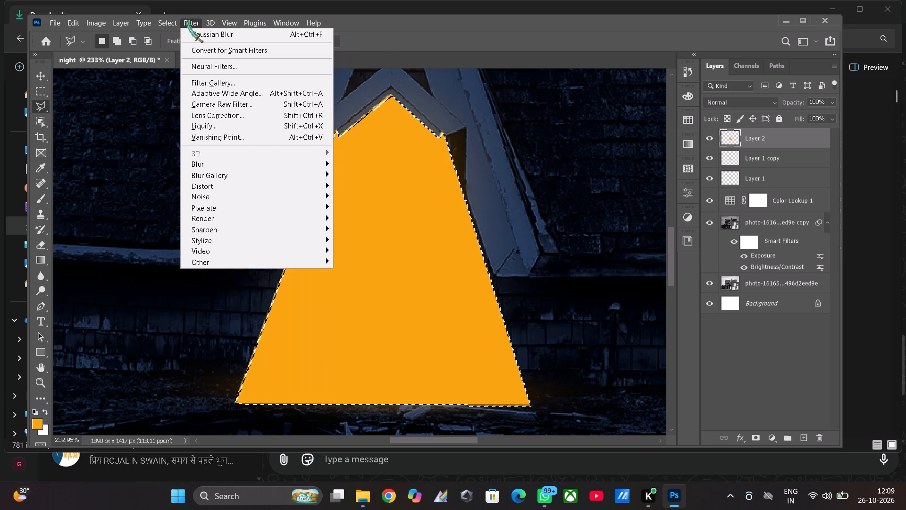
{"action": "left_click", "coordinate": [200, 33]}
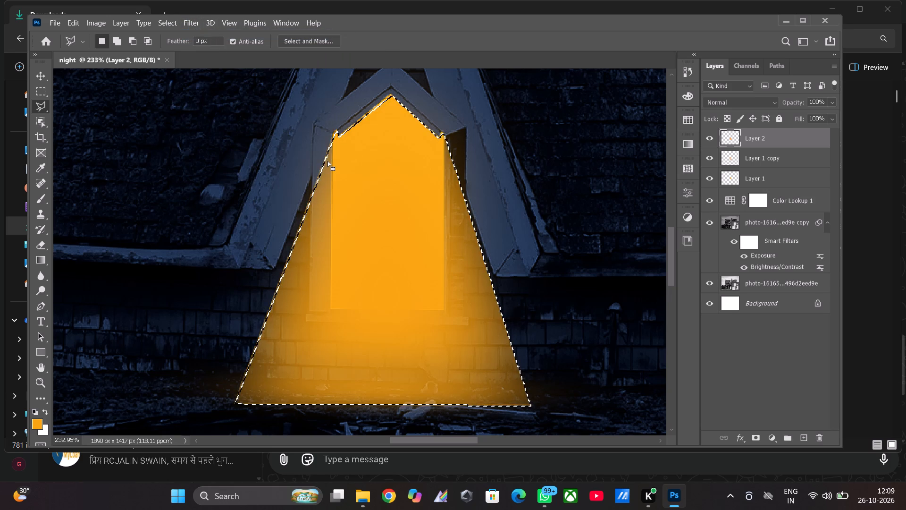
{"action": "left_click", "coordinate": [185, 24]}
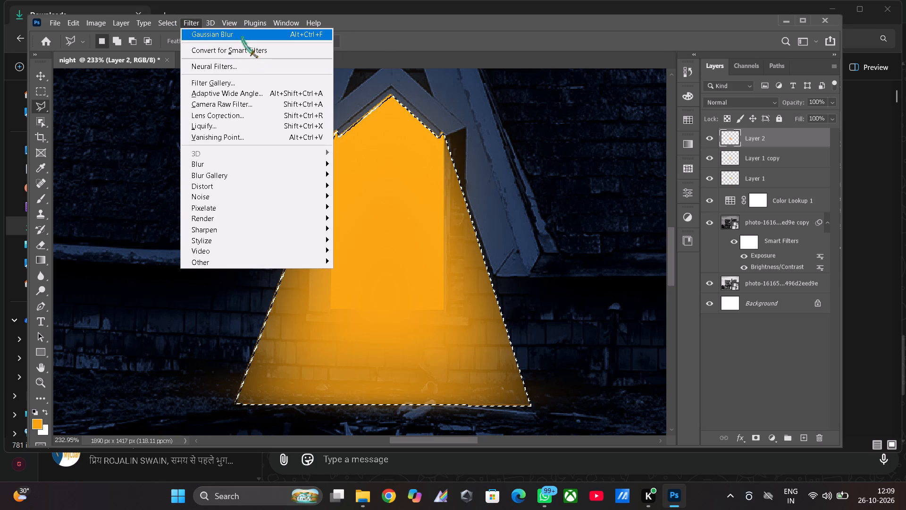
{"action": "right_click", "coordinate": [242, 37]}
{"action": "left_click", "coordinate": [761, 365]}
Set Layer 2 to Screen blend mode at 51% opacity in its blending options, and leave no layer selected.
{"action": "left_click", "coordinate": [747, 135]}
{"action": "right_click", "coordinate": [747, 135]}
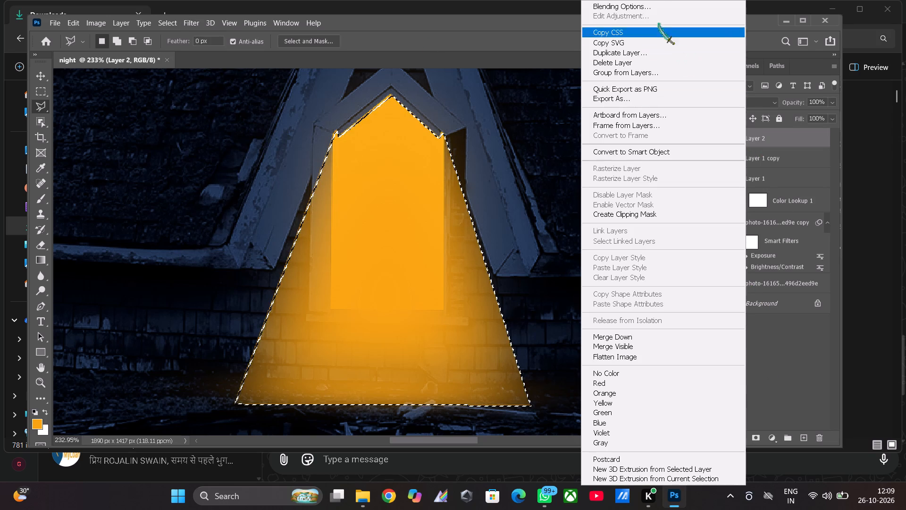
{"action": "left_click", "coordinate": [657, 2]}
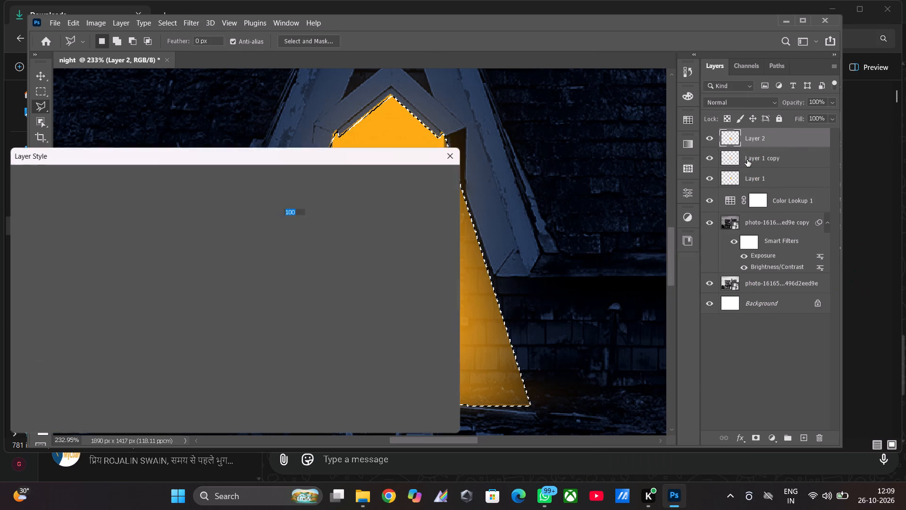
{"action": "left_click", "coordinate": [266, 199]}
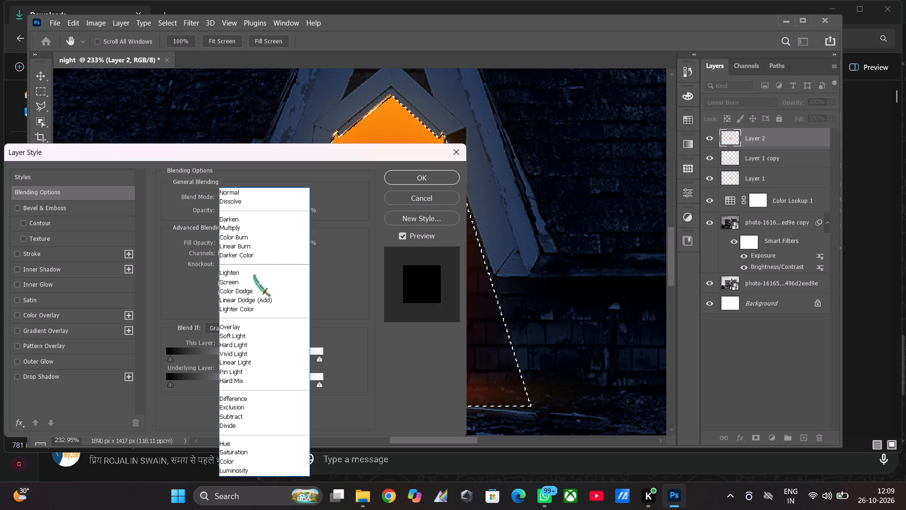
{"action": "left_click", "coordinate": [254, 282]}
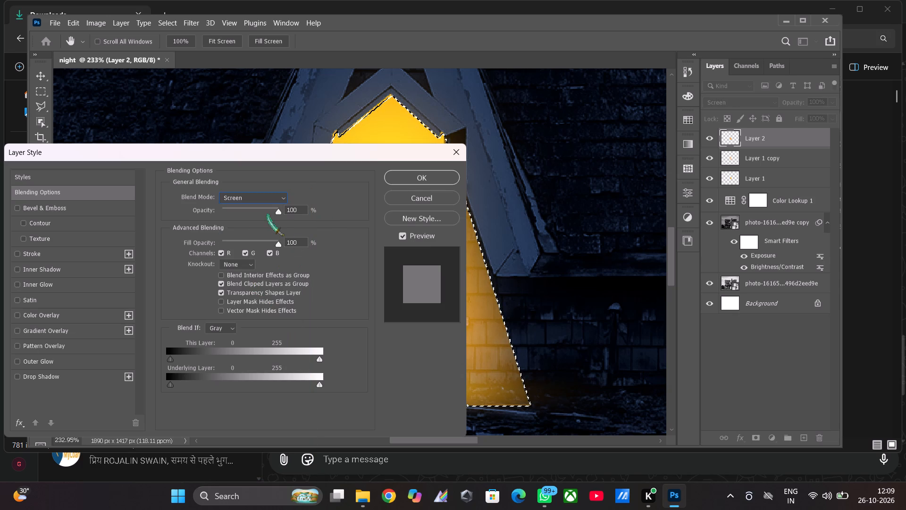
{"action": "left_click_drag", "start_coordinate": [275, 212], "coordinate": [249, 218]}
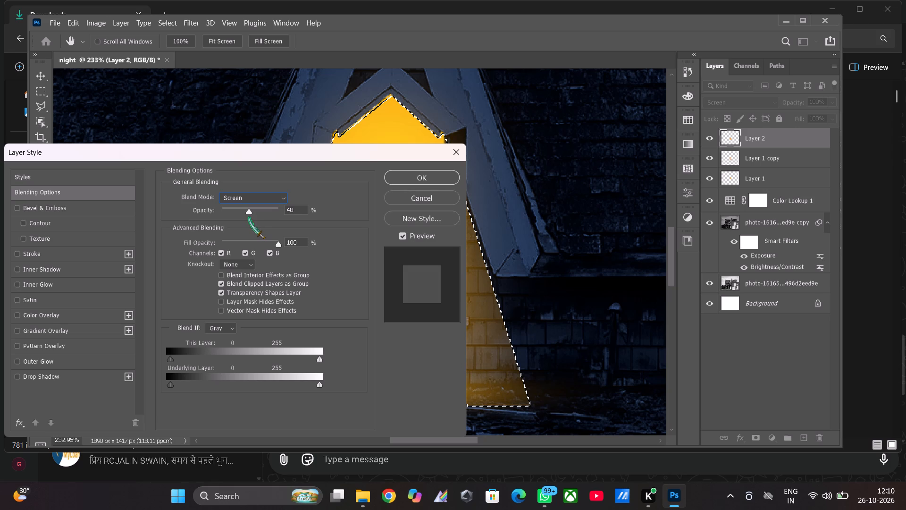
{"action": "left_click_drag", "start_coordinate": [249, 218], "coordinate": [251, 218]}
{"action": "left_click", "coordinate": [444, 177]}
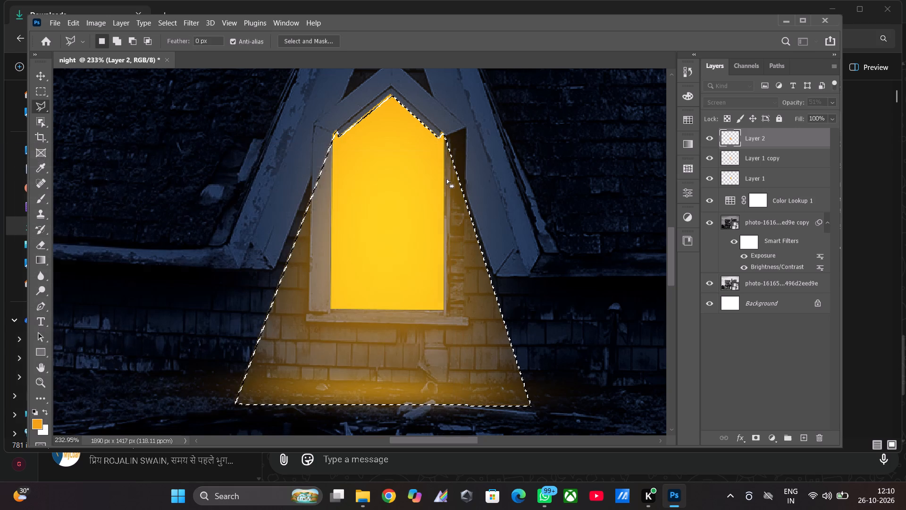
{"action": "left_click", "coordinate": [750, 351]}
{"action": "left_click", "coordinate": [752, 356]}
{"action": "left_click", "coordinate": [752, 356]}
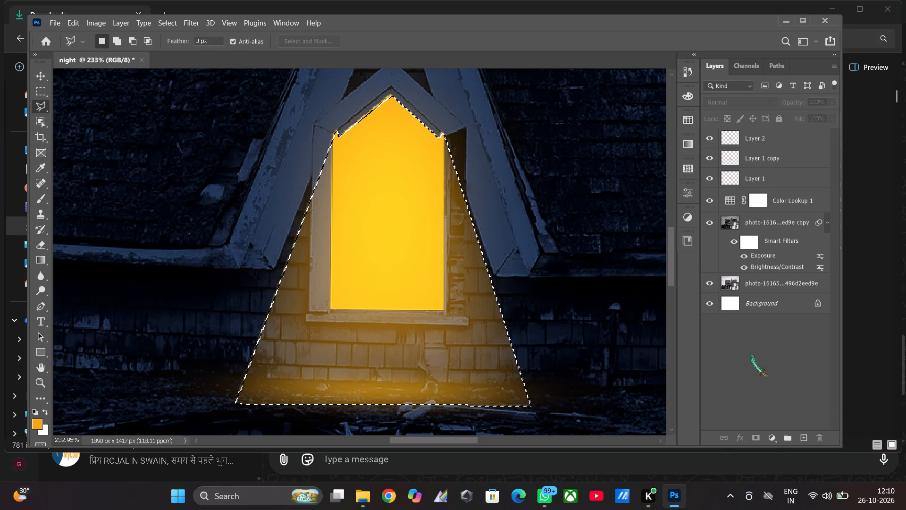
{"action": "triple_click", "coordinate": [752, 356]}
Replace the beam selection with a thin sliver-shaped lasso selection on the dark wall to the right of the gable.
{"action": "left_click", "coordinate": [599, 279]}
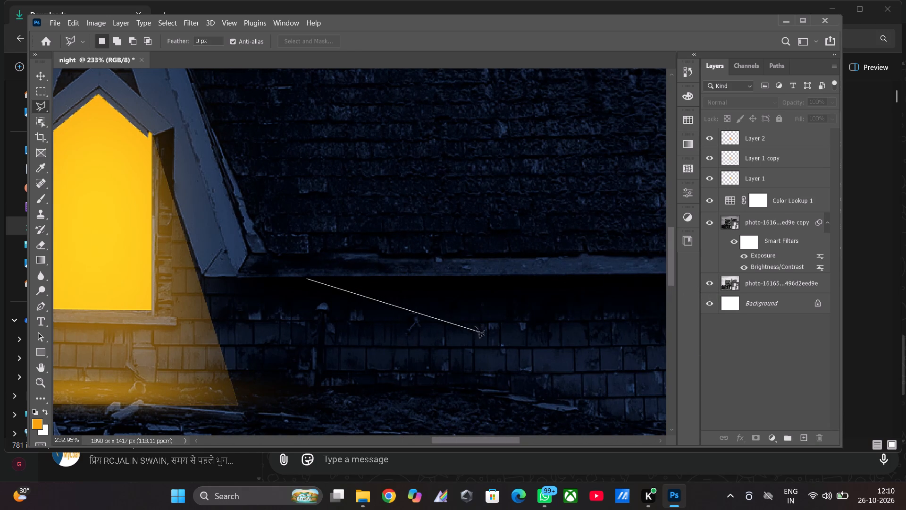
{"action": "left_click", "coordinate": [448, 322]}
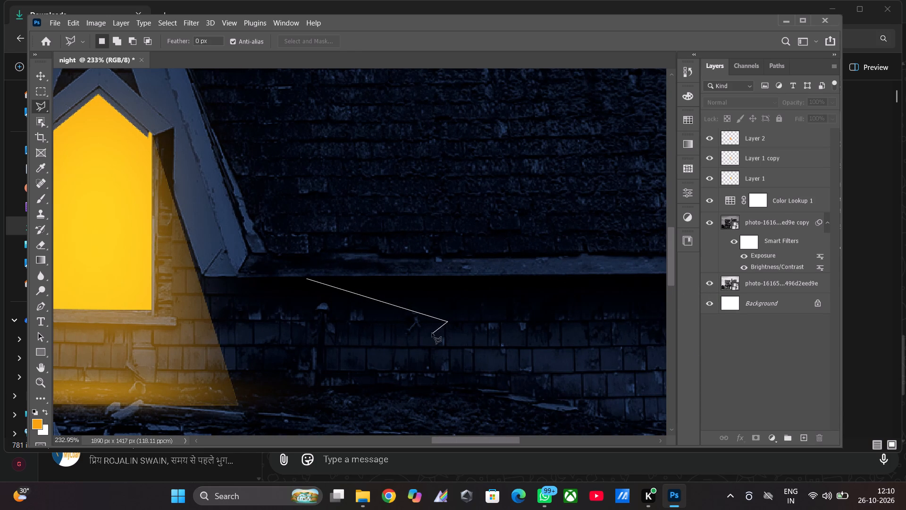
{"action": "left_click", "coordinate": [426, 333]}
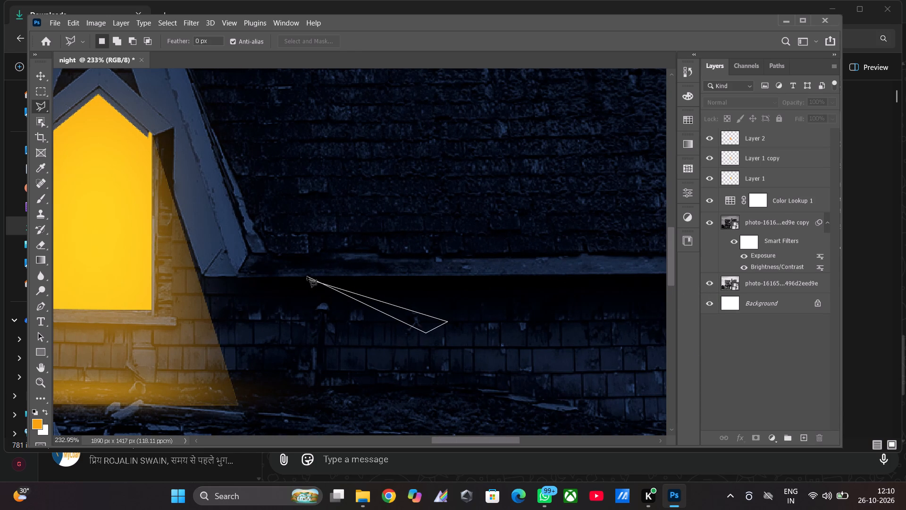
{"action": "left_click", "coordinate": [308, 280]}
{"action": "left_click", "coordinate": [747, 354]}
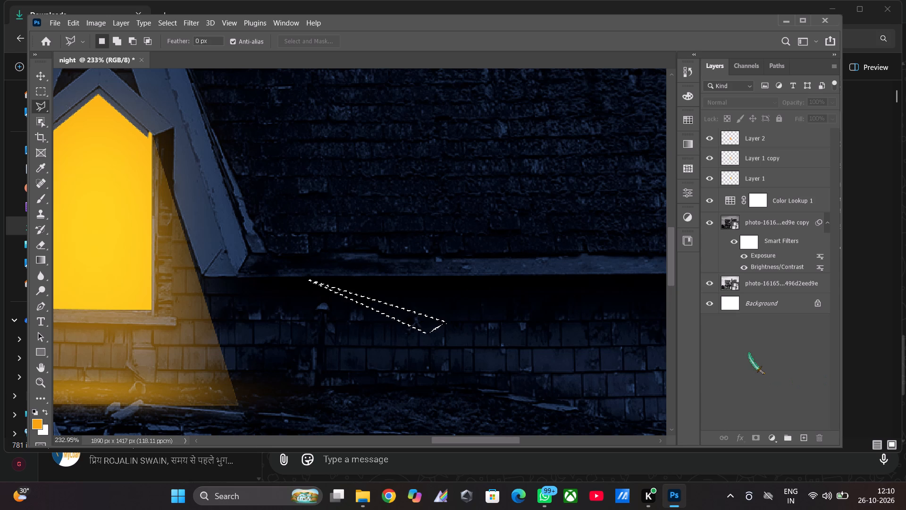
{"action": "left_click", "coordinate": [749, 353]}
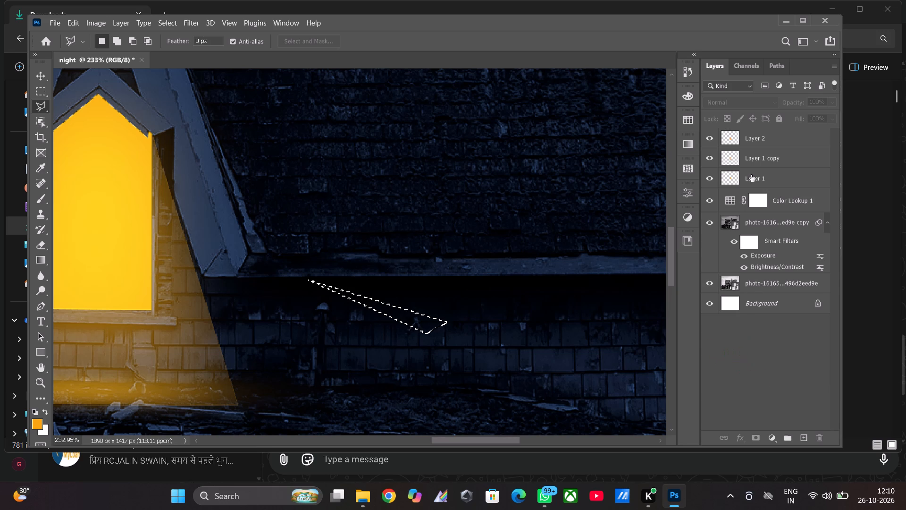
Toggle Layer 2's visibility off and on, and examine the light beam against the house at about 82% zoom.
{"action": "left_click", "coordinate": [751, 175]}
{"action": "left_click", "coordinate": [753, 137]}
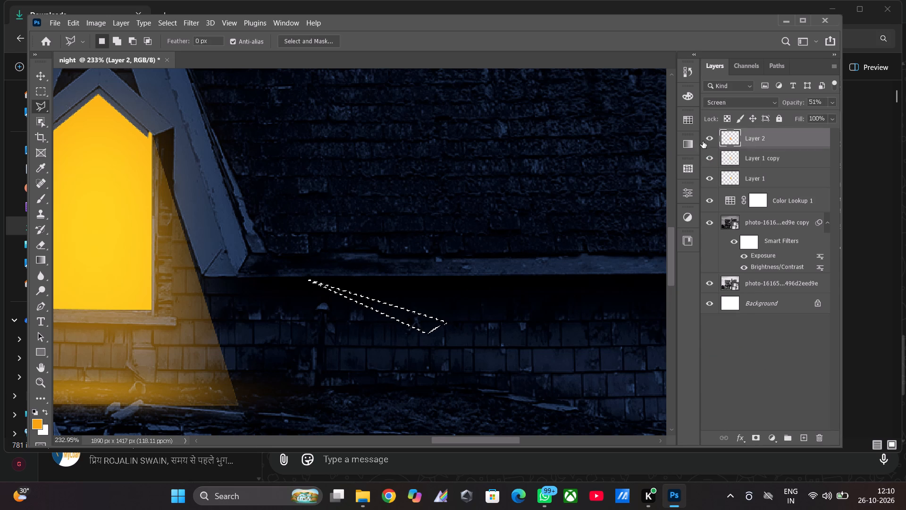
{"action": "left_click", "coordinate": [708, 139]}
{"action": "left_click", "coordinate": [708, 139]}
{"action": "left_click_drag", "start_coordinate": [673, 260], "coordinate": [679, 246]}
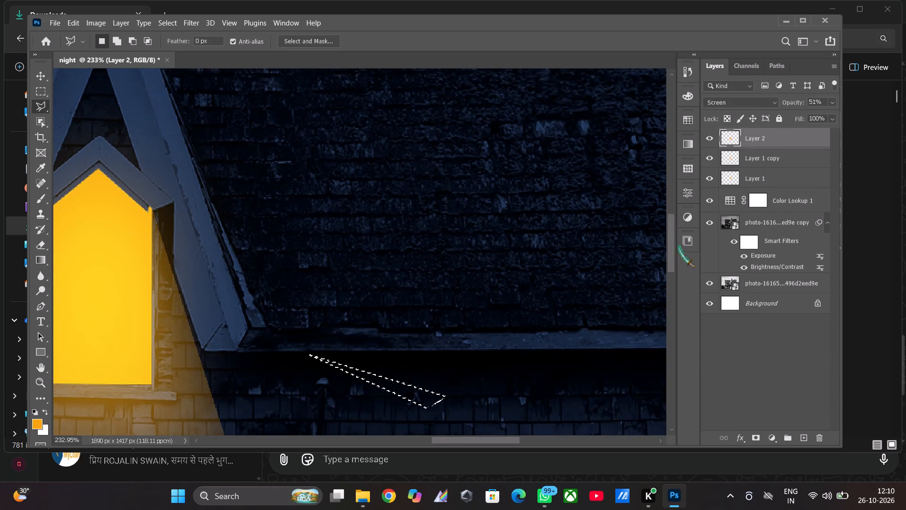
{"action": "left_click_drag", "start_coordinate": [679, 246], "coordinate": [678, 255]}
{"action": "left_click", "coordinate": [752, 390]}
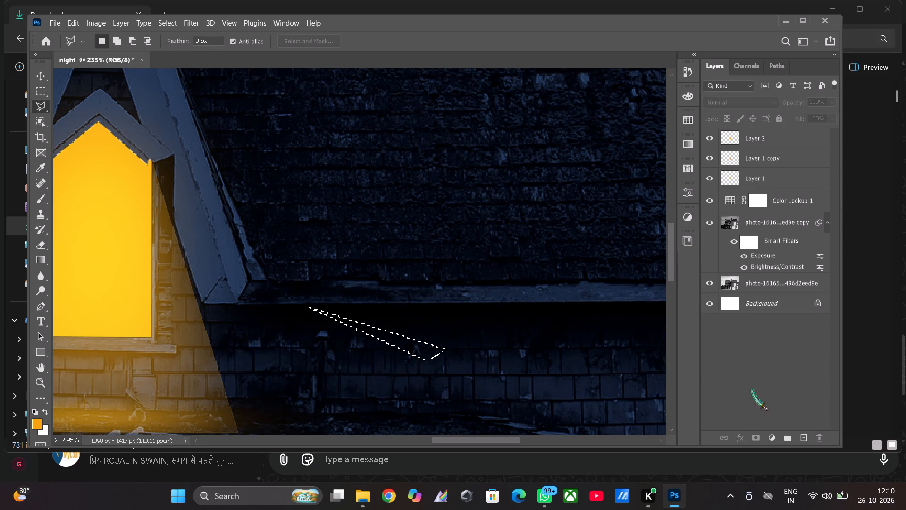
{"action": "left_click", "coordinate": [35, 380]}
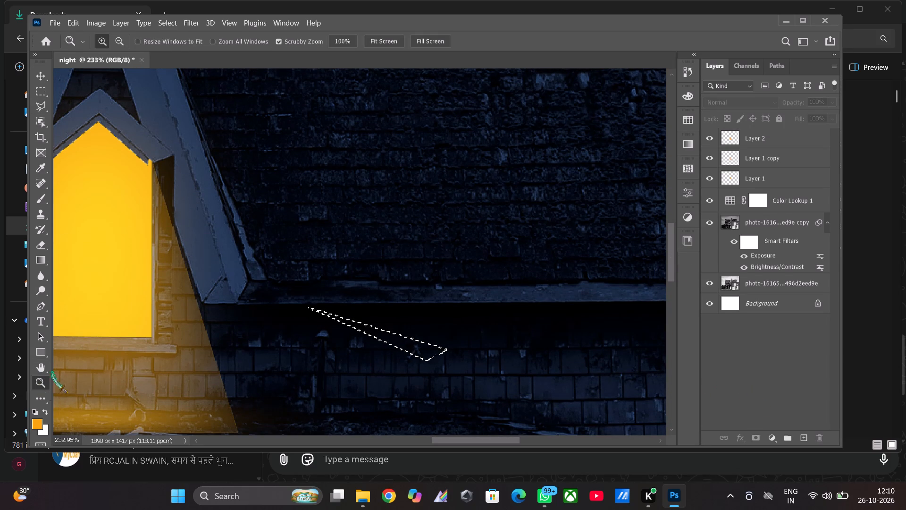
{"action": "left_click_drag", "start_coordinate": [409, 221], "coordinate": [367, 226]}
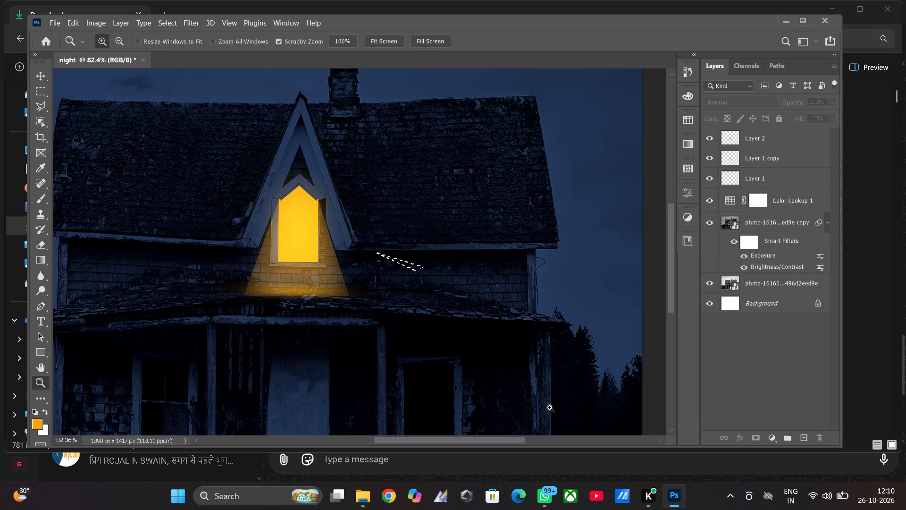
{"action": "left_click", "coordinate": [39, 366]}
{"action": "left_click_drag", "start_coordinate": [294, 328], "coordinate": [366, 345]}
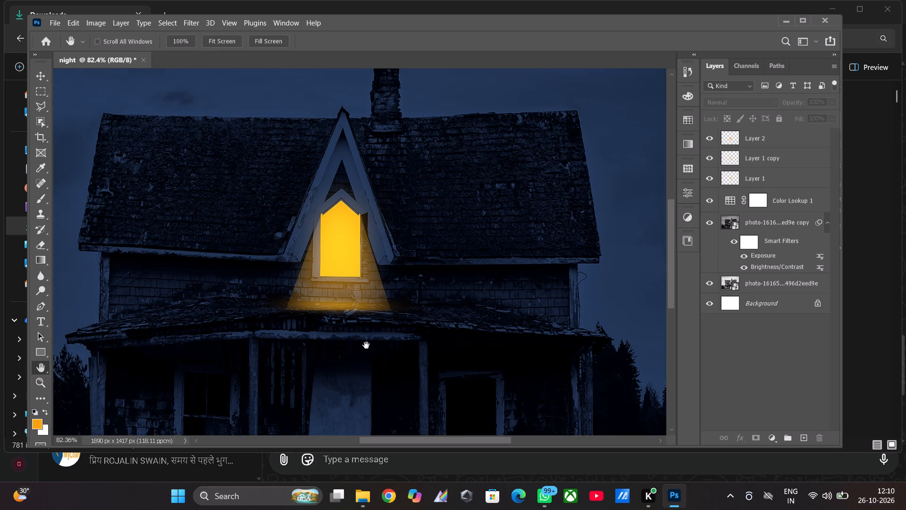
Toggle Layer 1 copy's visibility off and on repeatedly, and examine its glow beneath the gable window.
{"action": "left_click_drag", "start_coordinate": [366, 345], "coordinate": [389, 347]}
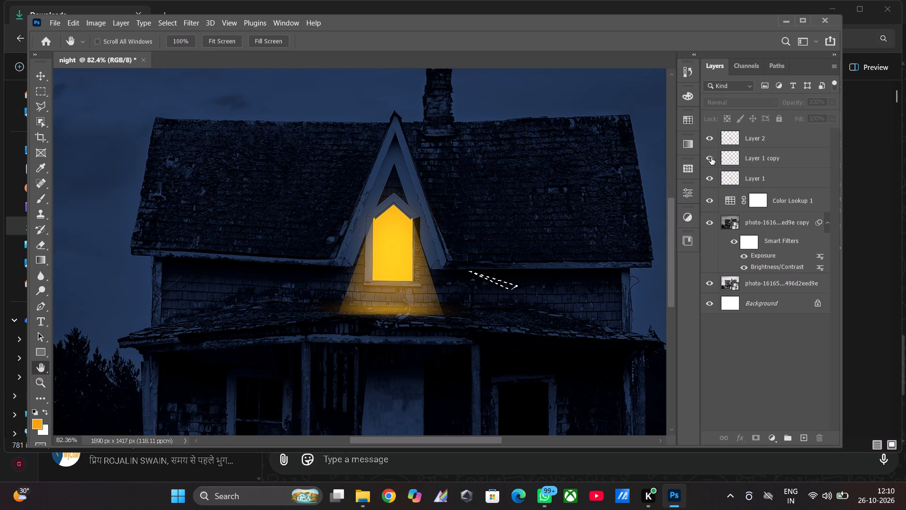
{"action": "left_click", "coordinate": [711, 158]}
{"action": "left_click", "coordinate": [712, 158]}
{"action": "left_click", "coordinate": [712, 157]}
{"action": "left_click", "coordinate": [712, 157]}
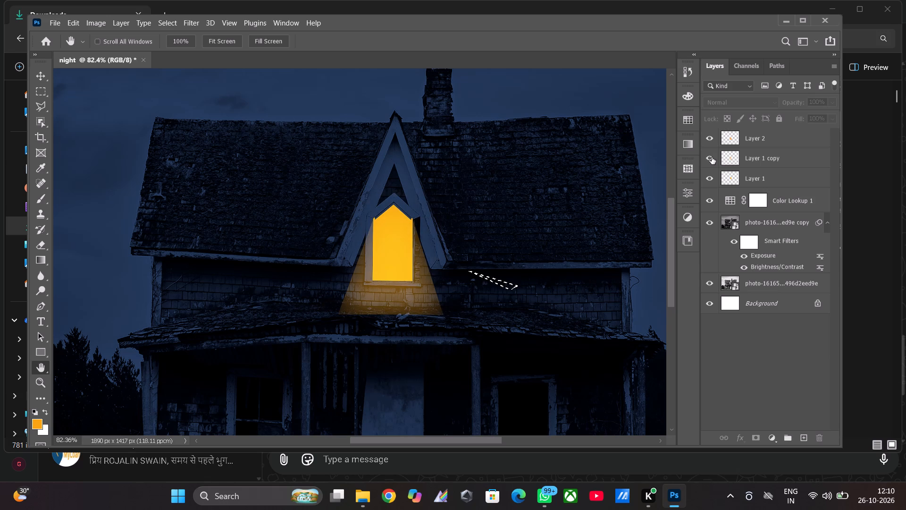
{"action": "left_click", "coordinate": [712, 157]}
{"action": "left_click", "coordinate": [712, 158]}
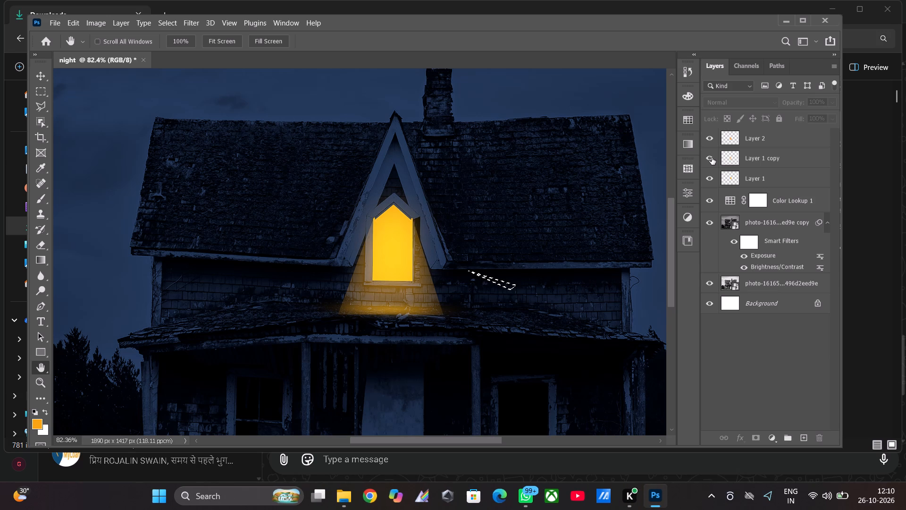
{"action": "left_click", "coordinate": [712, 158]}
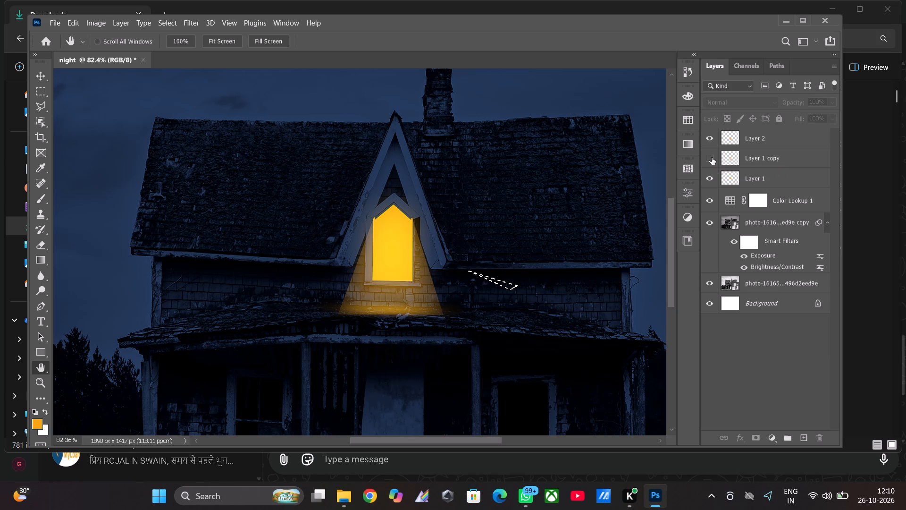
{"action": "left_click", "coordinate": [712, 158]}
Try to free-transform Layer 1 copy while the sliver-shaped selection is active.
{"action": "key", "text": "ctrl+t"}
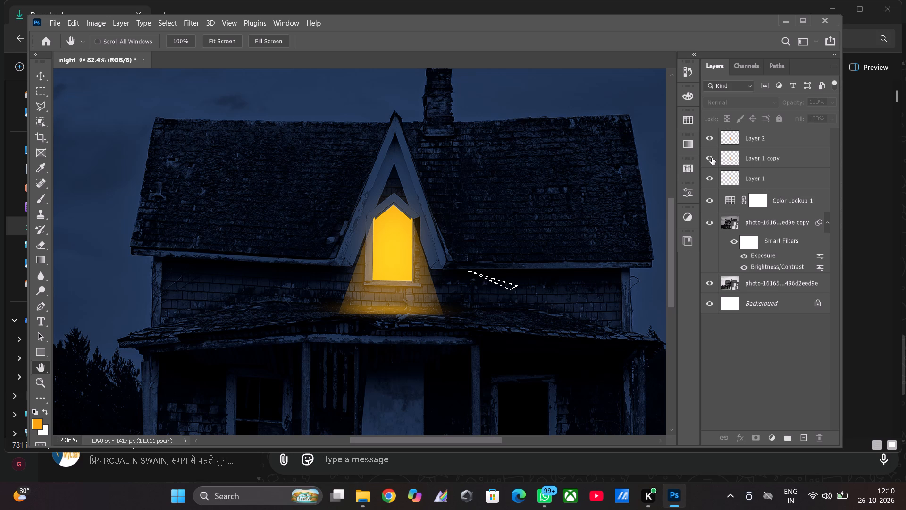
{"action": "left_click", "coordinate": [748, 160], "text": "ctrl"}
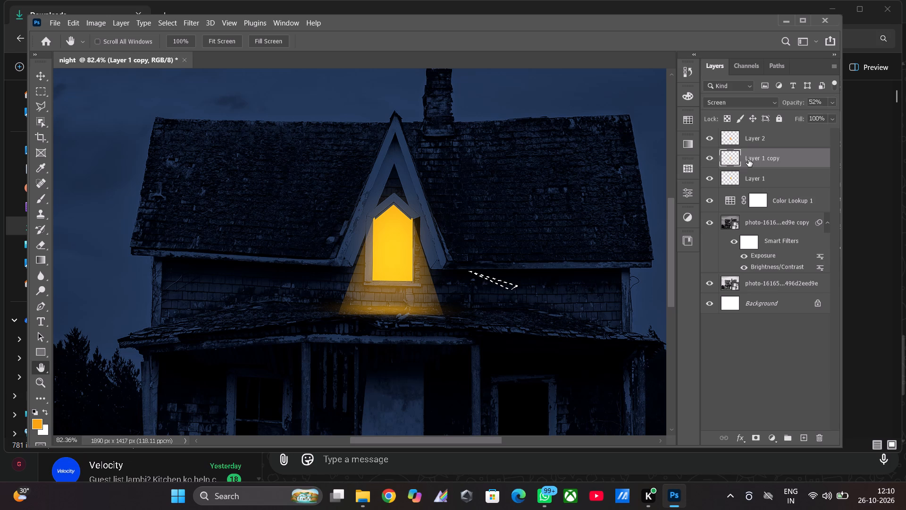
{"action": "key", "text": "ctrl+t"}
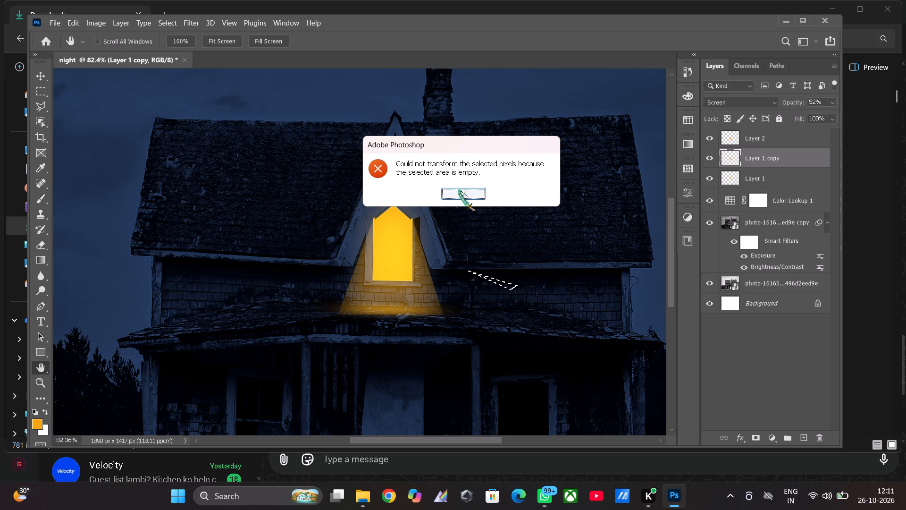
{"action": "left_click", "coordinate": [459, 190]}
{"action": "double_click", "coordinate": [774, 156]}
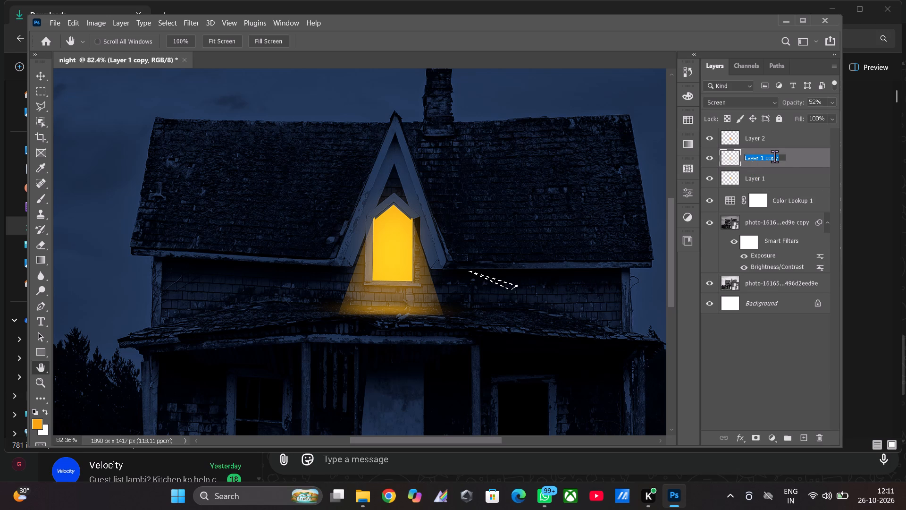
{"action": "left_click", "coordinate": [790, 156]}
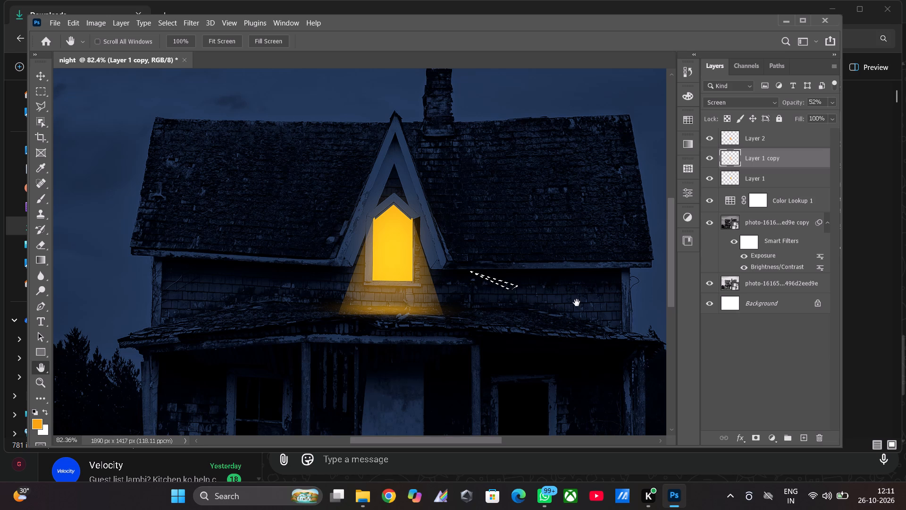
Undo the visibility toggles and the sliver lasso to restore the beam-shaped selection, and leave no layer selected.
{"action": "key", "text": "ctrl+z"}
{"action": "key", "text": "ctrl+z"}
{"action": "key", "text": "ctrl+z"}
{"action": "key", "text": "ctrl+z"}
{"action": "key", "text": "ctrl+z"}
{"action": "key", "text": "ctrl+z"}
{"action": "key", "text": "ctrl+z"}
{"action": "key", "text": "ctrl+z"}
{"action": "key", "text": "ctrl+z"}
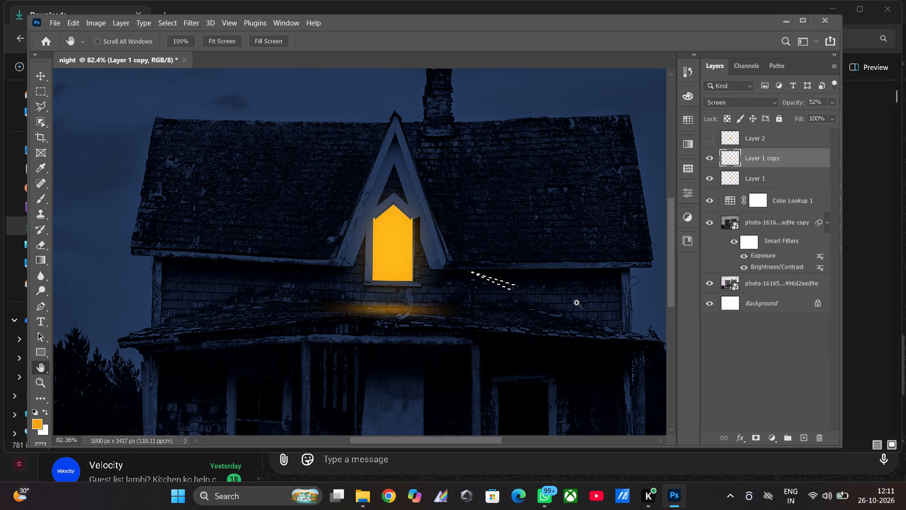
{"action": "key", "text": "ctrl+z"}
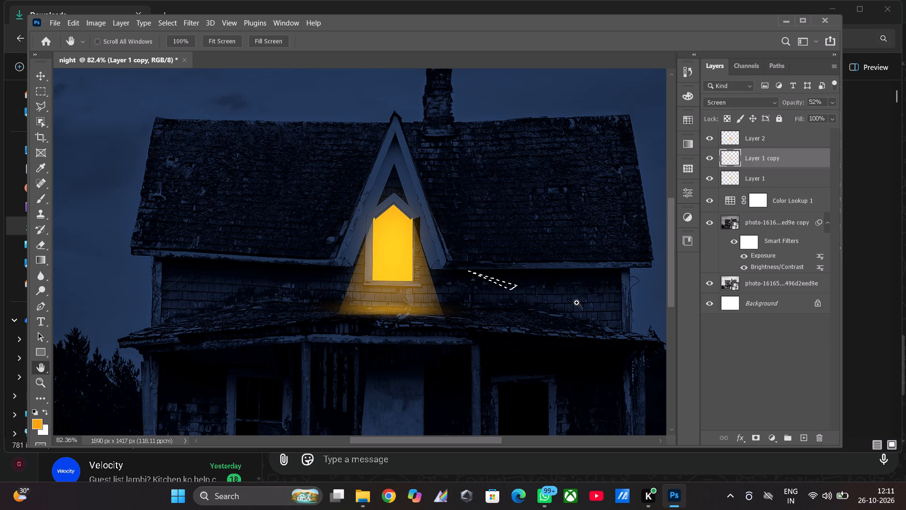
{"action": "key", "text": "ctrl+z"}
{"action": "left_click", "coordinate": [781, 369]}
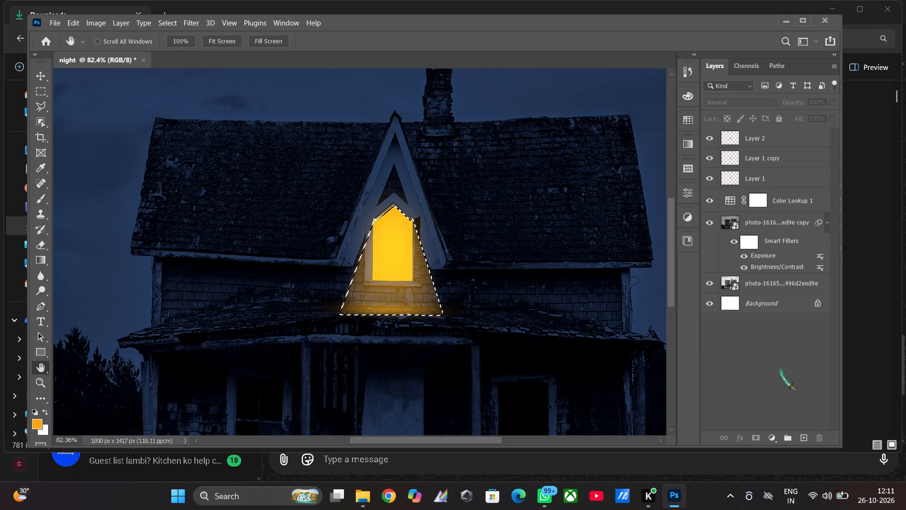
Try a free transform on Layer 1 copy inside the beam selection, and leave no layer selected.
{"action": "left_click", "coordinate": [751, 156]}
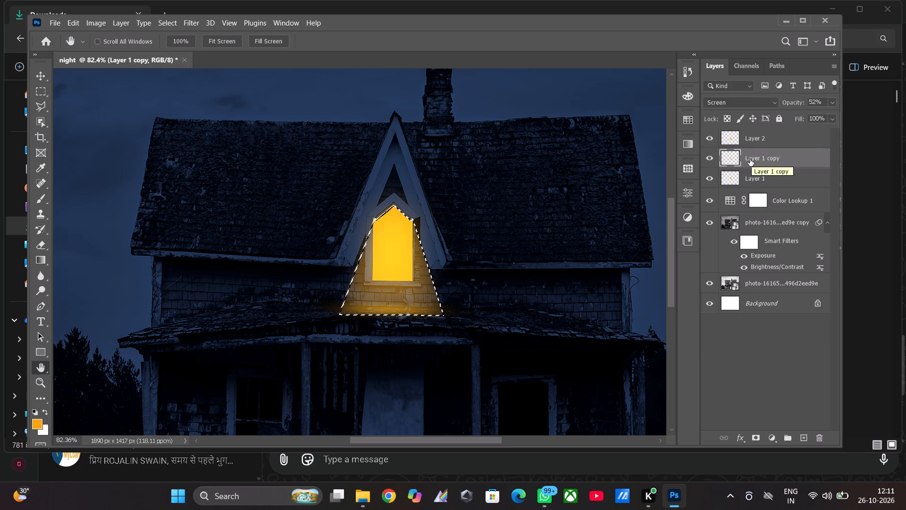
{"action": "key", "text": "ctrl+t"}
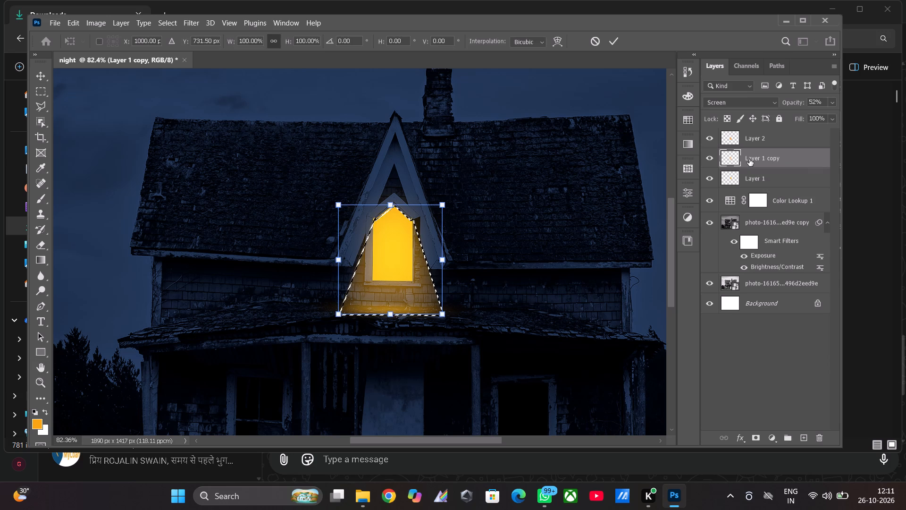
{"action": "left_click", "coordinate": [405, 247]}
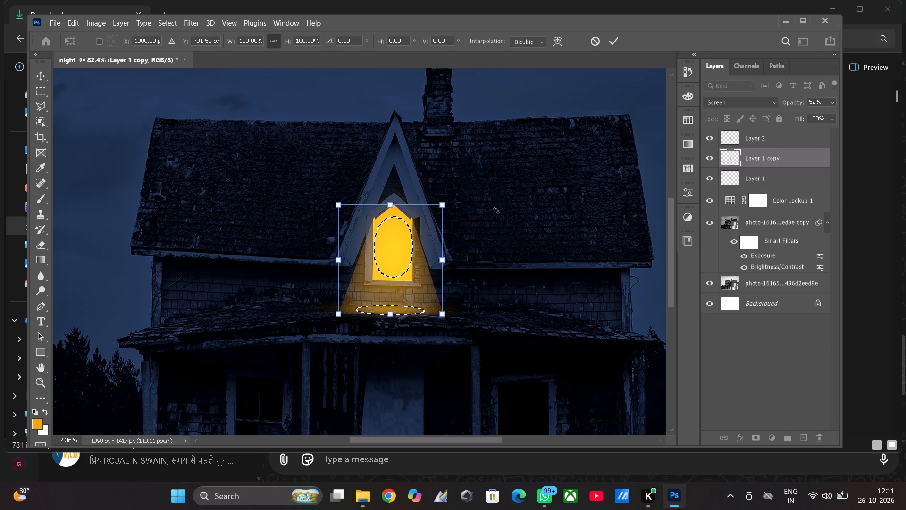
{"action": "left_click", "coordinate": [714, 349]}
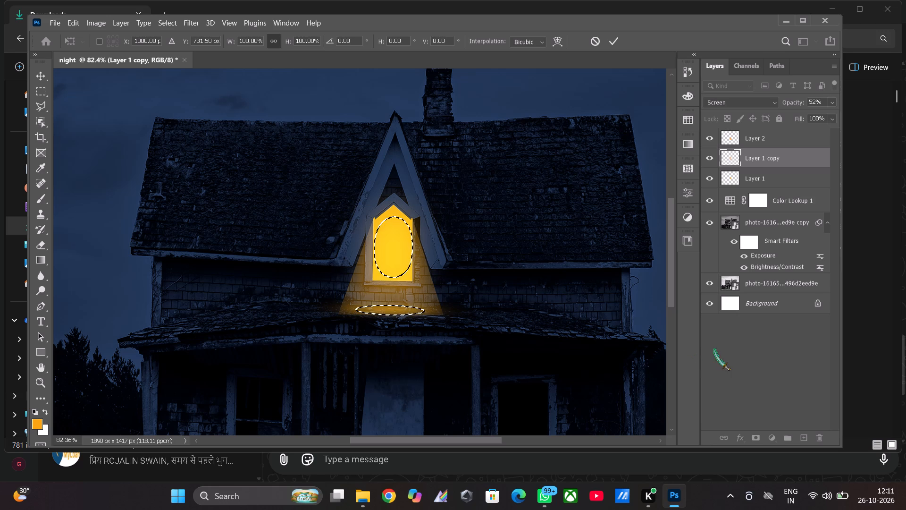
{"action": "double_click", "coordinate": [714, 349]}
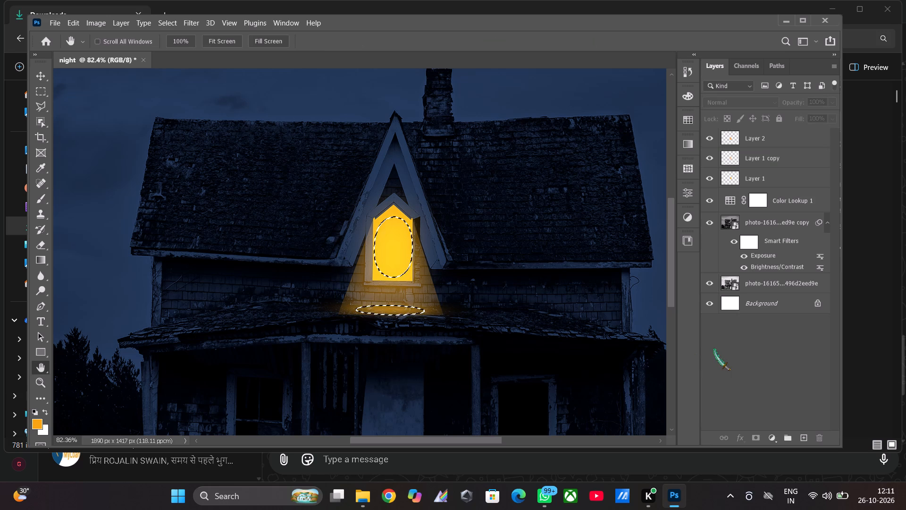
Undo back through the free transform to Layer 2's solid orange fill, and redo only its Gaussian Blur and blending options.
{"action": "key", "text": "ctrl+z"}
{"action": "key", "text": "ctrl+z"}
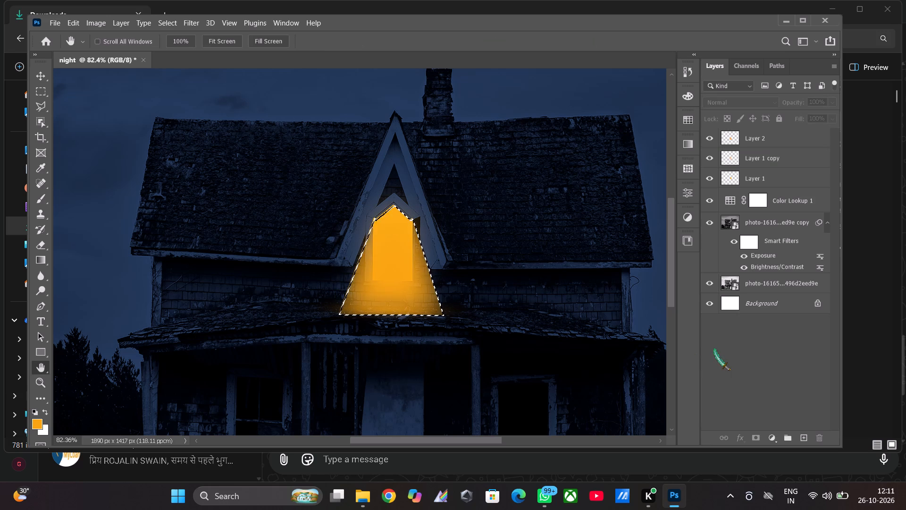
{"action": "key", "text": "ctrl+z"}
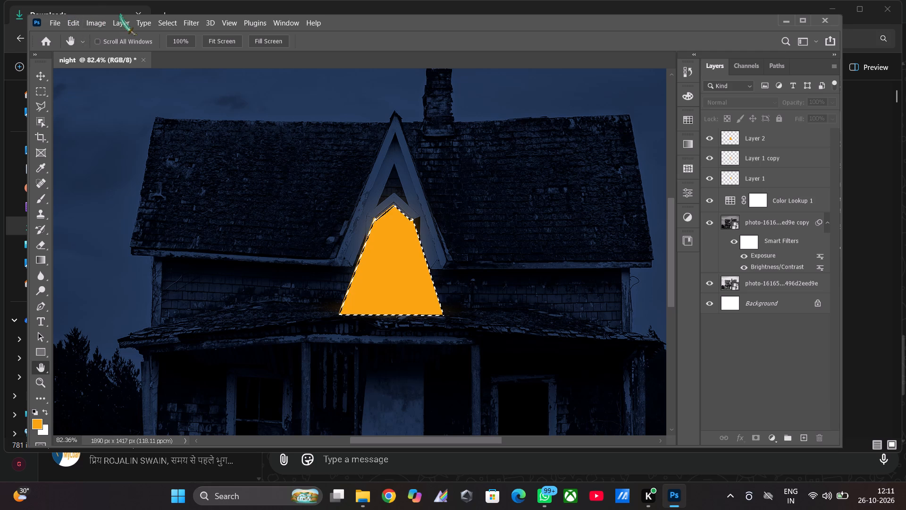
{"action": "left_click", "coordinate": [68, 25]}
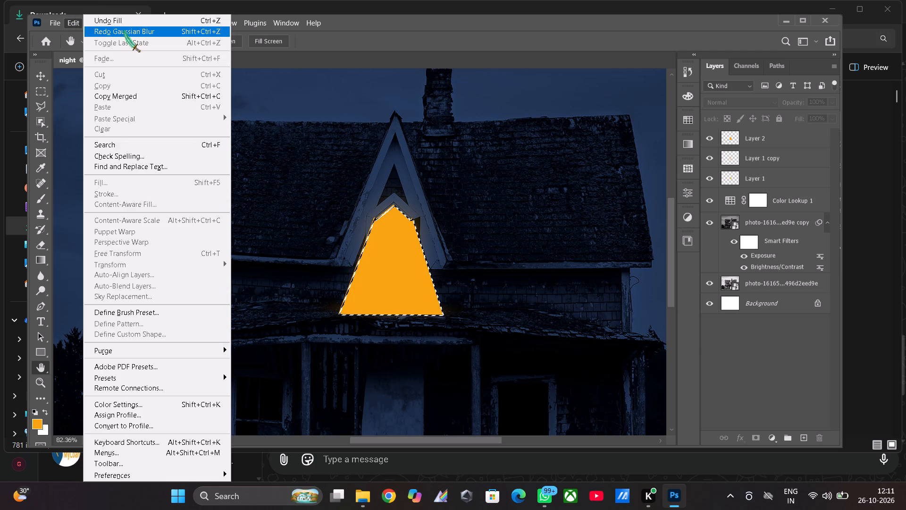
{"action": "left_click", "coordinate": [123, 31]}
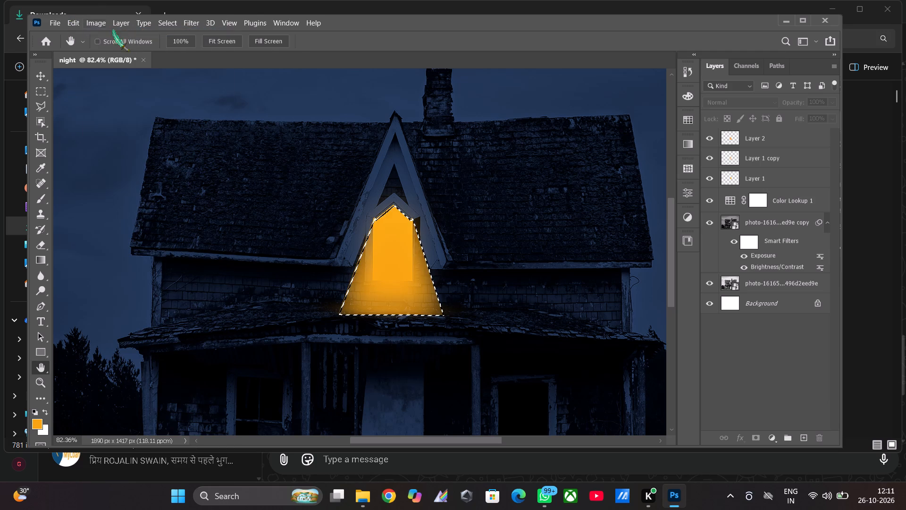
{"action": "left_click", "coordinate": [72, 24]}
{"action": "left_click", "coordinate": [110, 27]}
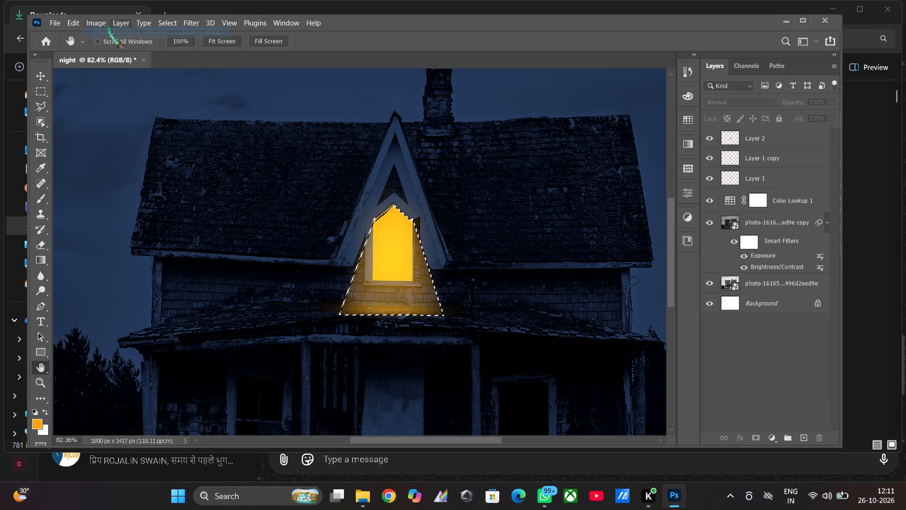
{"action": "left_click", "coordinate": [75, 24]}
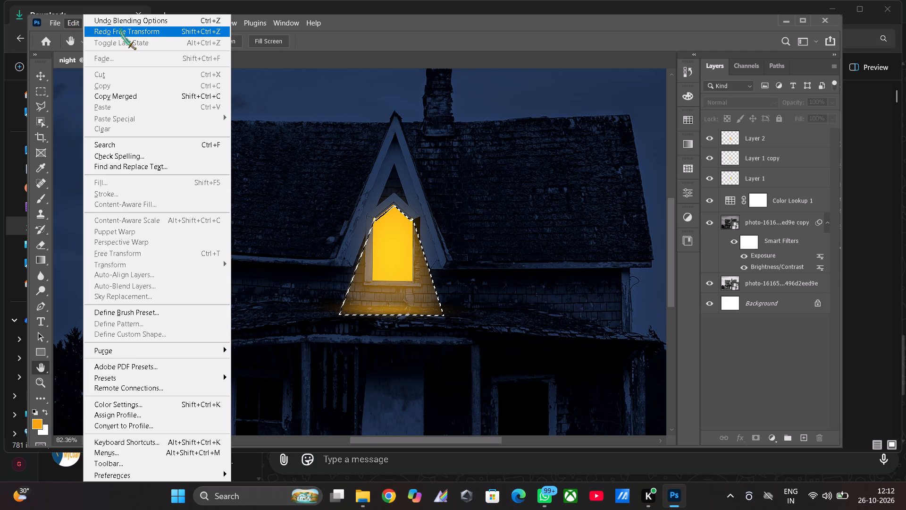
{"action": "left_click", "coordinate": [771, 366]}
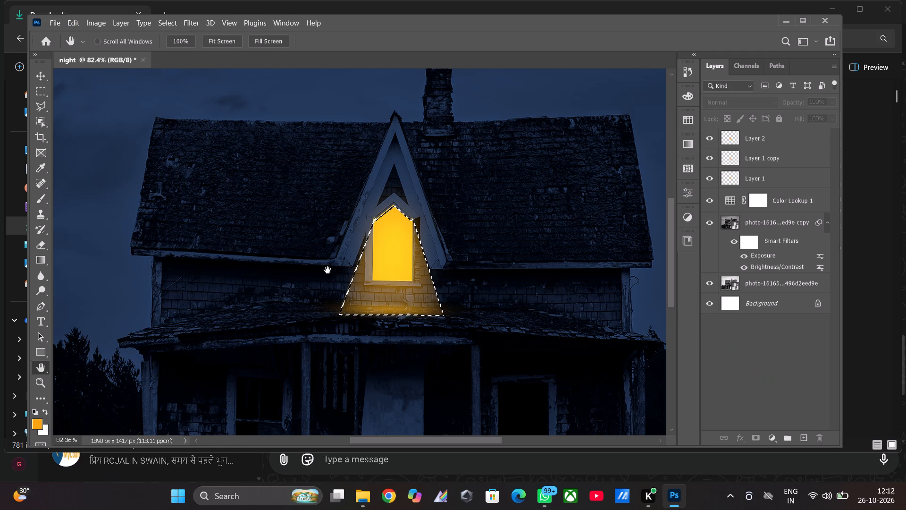
Make Layer 2 the active layer and clear the beam-shaped selection.
{"action": "left_click", "coordinate": [41, 194]}
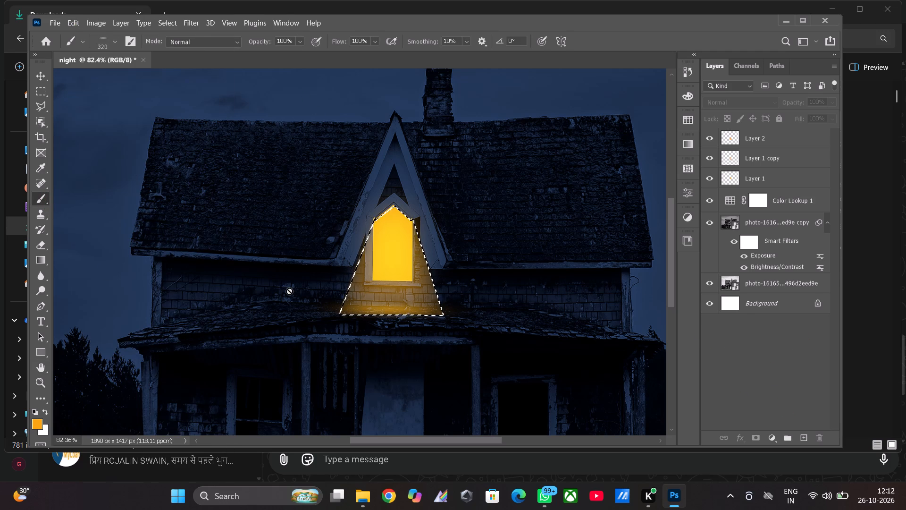
{"action": "triple_click", "coordinate": [728, 353]}
{"action": "left_click", "coordinate": [728, 353]}
{"action": "left_click", "coordinate": [747, 138]}
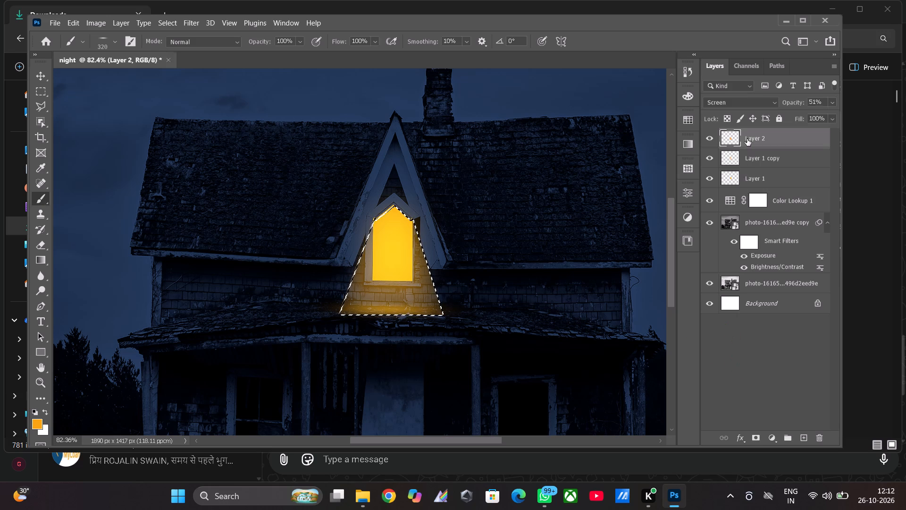
{"action": "left_click", "coordinate": [755, 158]}
{"action": "left_click", "coordinate": [759, 177]}
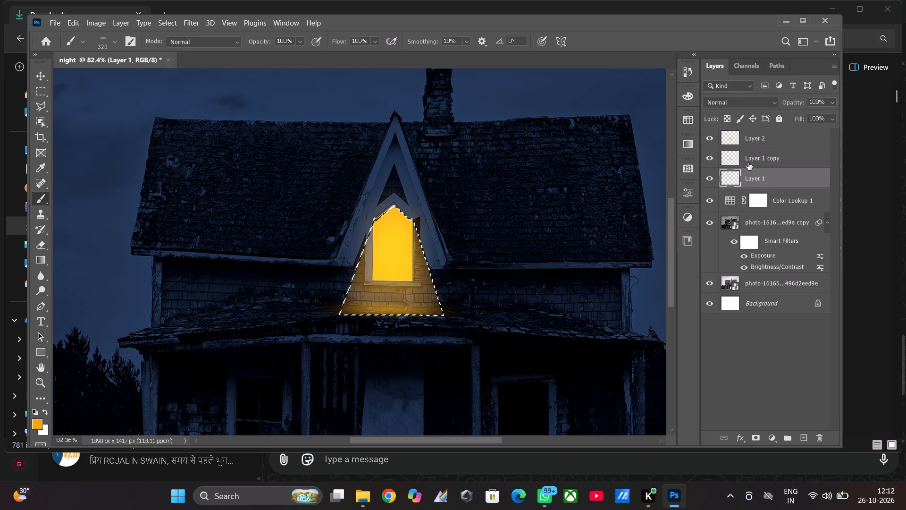
{"action": "left_click", "coordinate": [749, 163]}
{"action": "left_click", "coordinate": [758, 139]}
{"action": "left_click", "coordinate": [41, 107]}
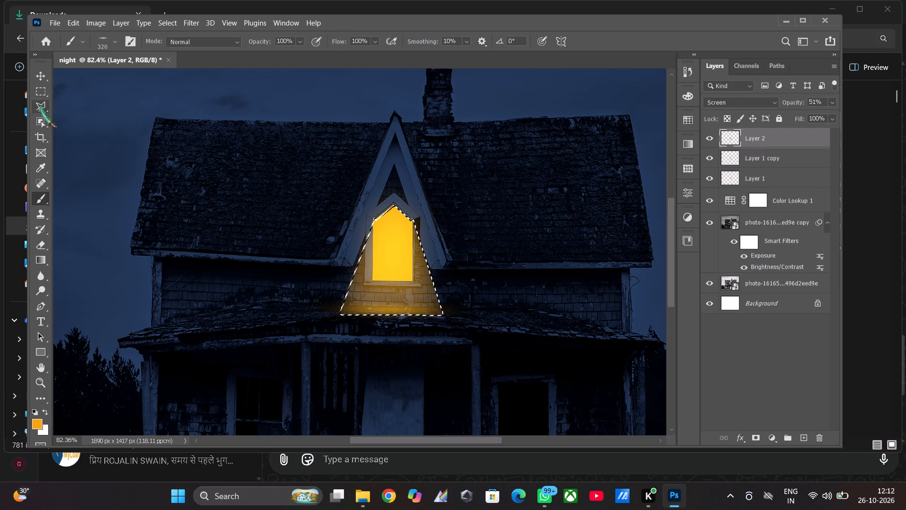
{"action": "left_click", "coordinate": [551, 110]}
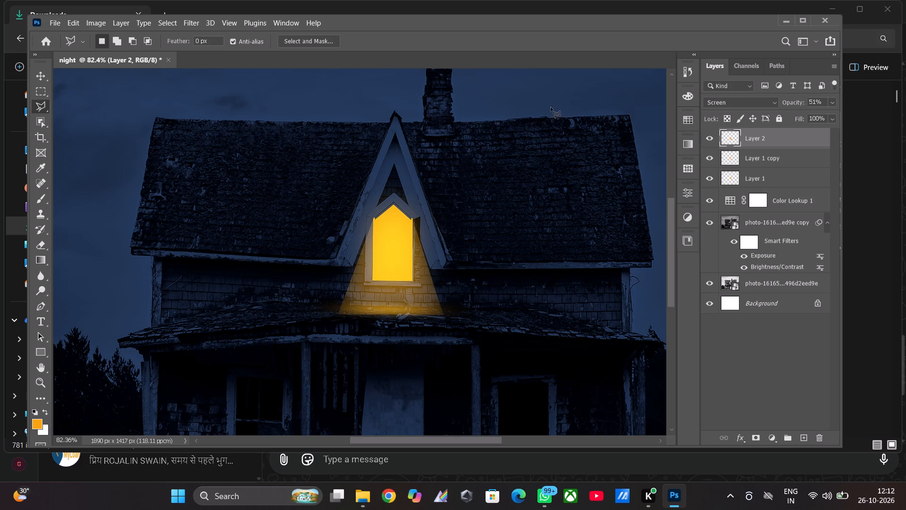
{"action": "left_click", "coordinate": [551, 111]}
Paint soft orange glow with a 401 px flattened soft brush along the base of the light beam on Layer 2.
{"action": "left_click", "coordinate": [40, 200]}
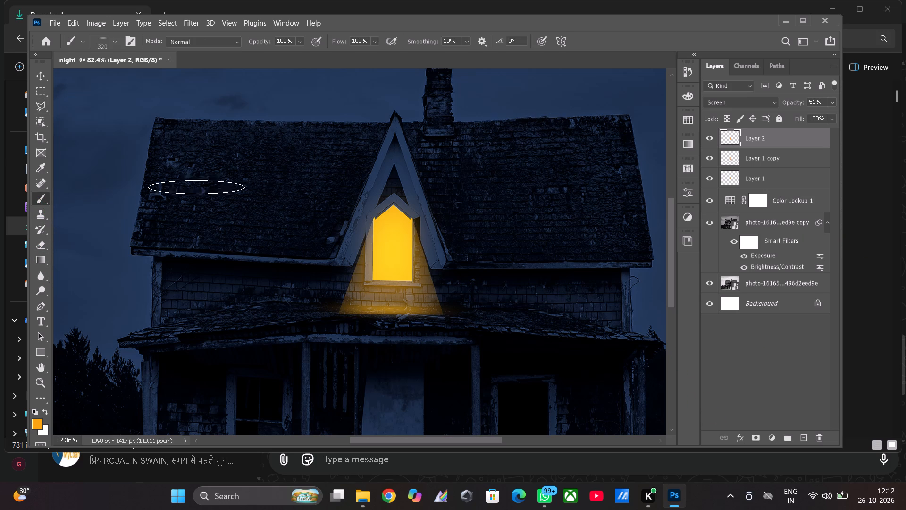
{"action": "left_click", "coordinate": [113, 39]}
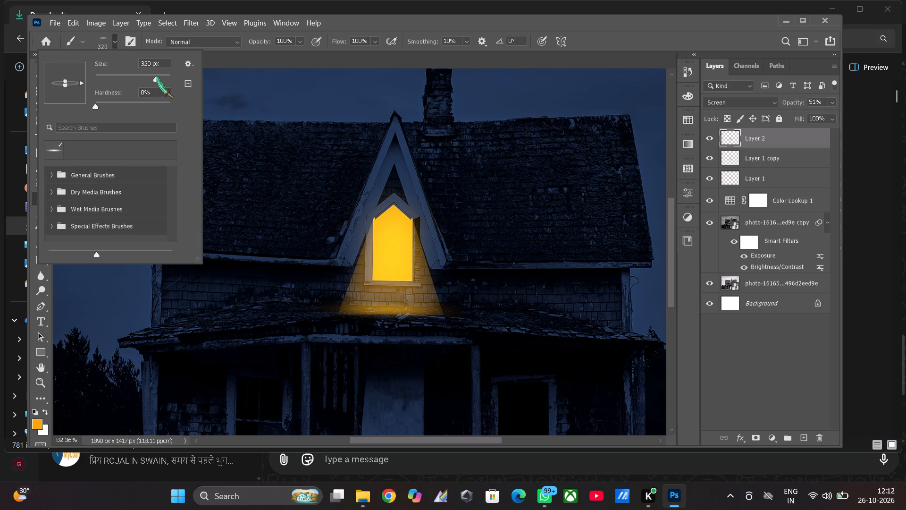
{"action": "left_click", "coordinate": [157, 76]}
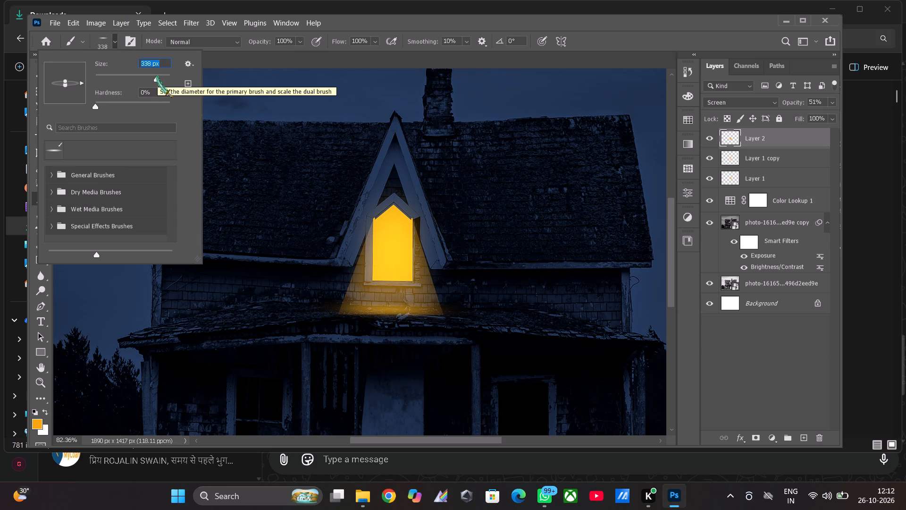
{"action": "left_click", "coordinate": [158, 76]}
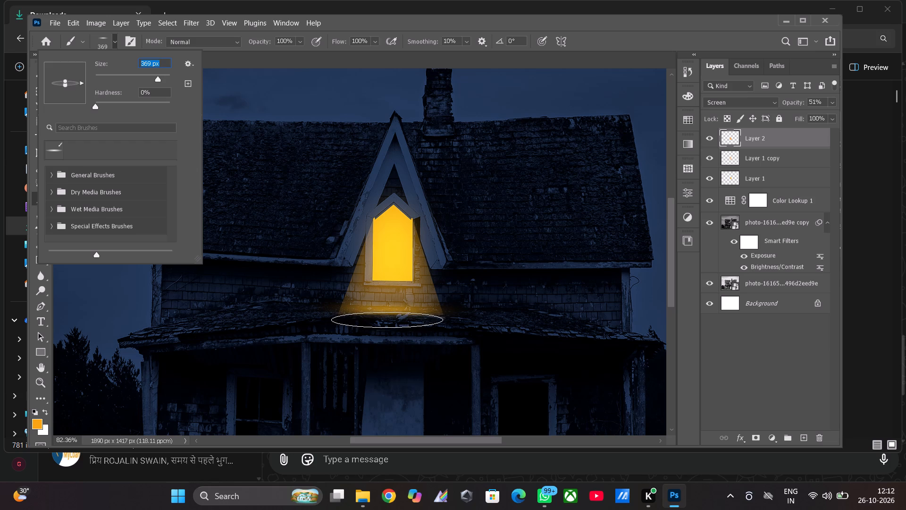
{"action": "left_click", "coordinate": [159, 76]}
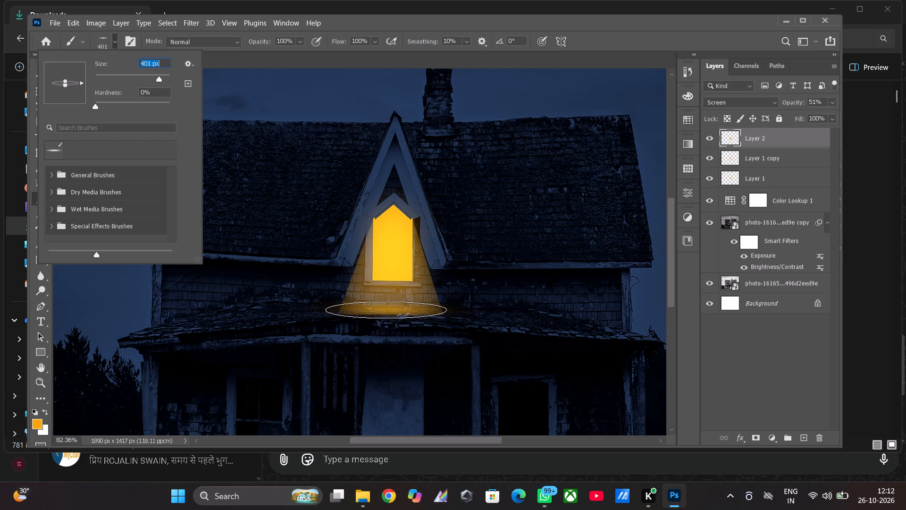
{"action": "left_click", "coordinate": [389, 314]}
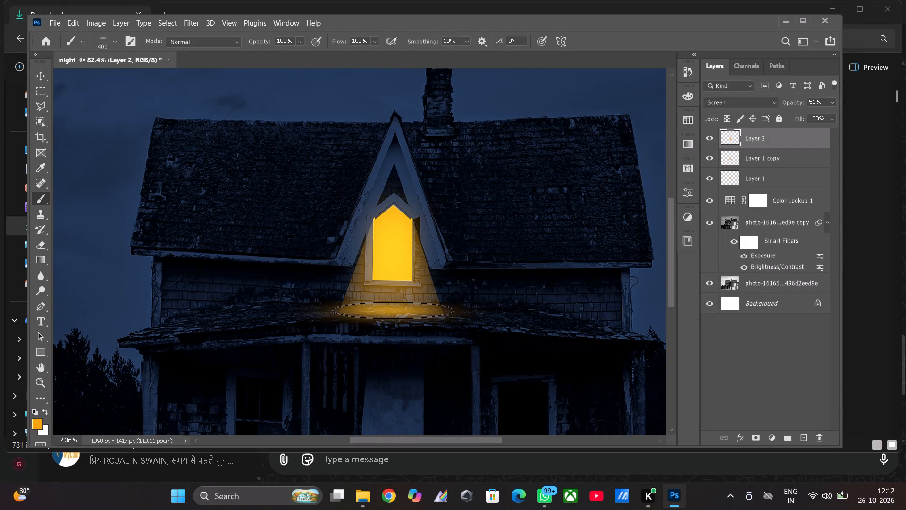
{"action": "left_click", "coordinate": [391, 314]}
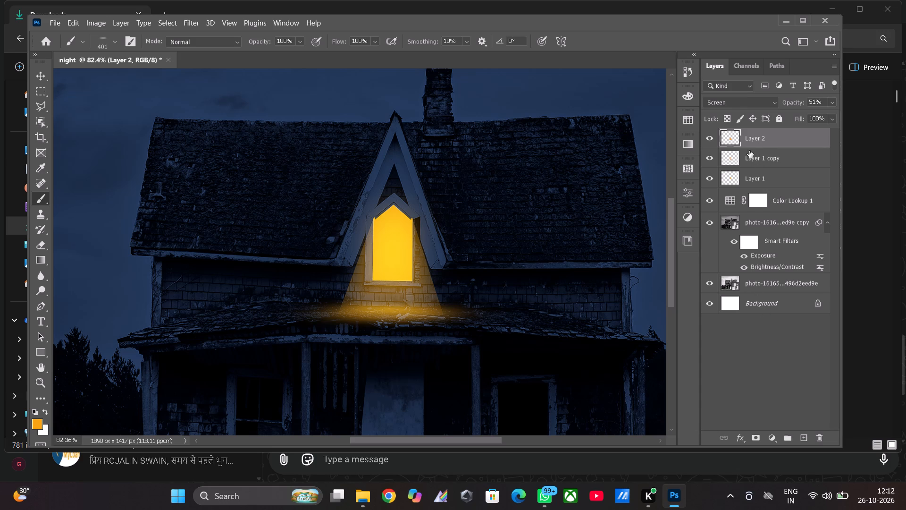
Examine what Layer 1 copy, Layer 1 and Layer 2 each contribute by toggling their visibility off and on.
{"action": "left_click", "coordinate": [761, 161]}
{"action": "left_click", "coordinate": [708, 155]}
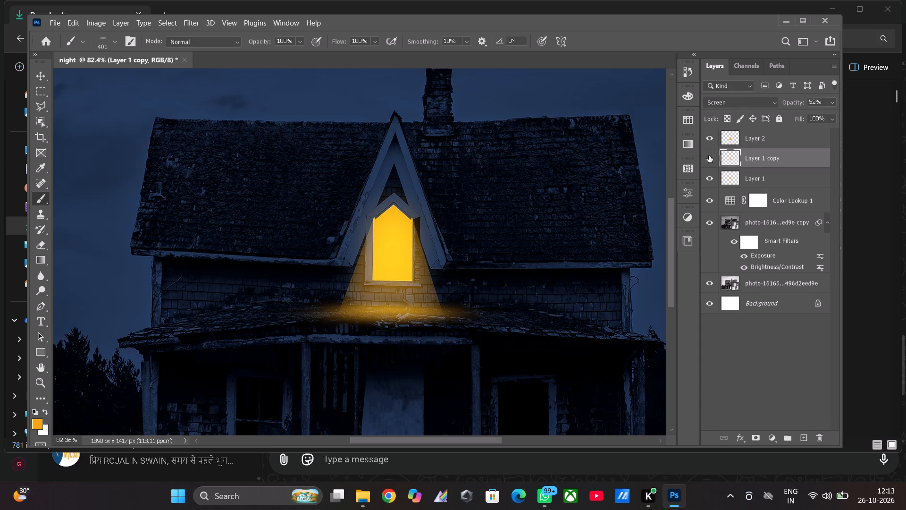
{"action": "left_click", "coordinate": [709, 155]}
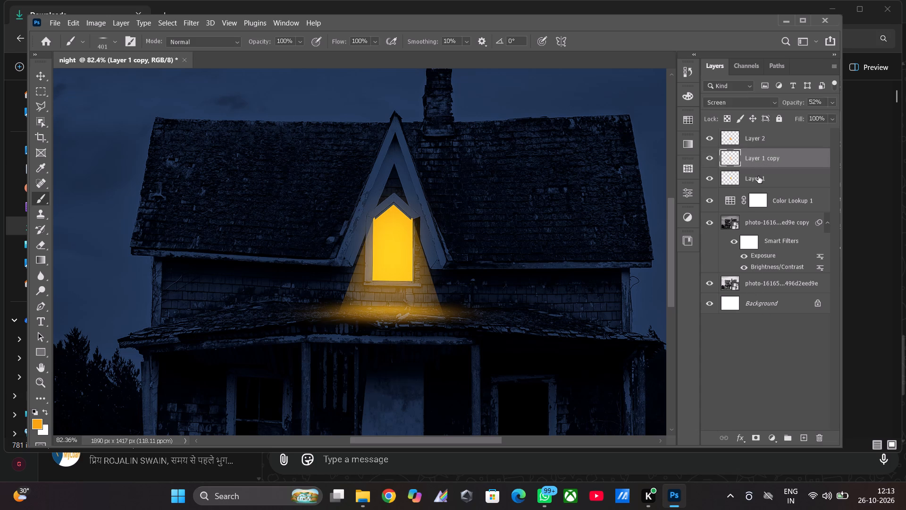
{"action": "left_click", "coordinate": [758, 177]}
{"action": "left_click", "coordinate": [712, 179]}
{"action": "left_click", "coordinate": [712, 178]}
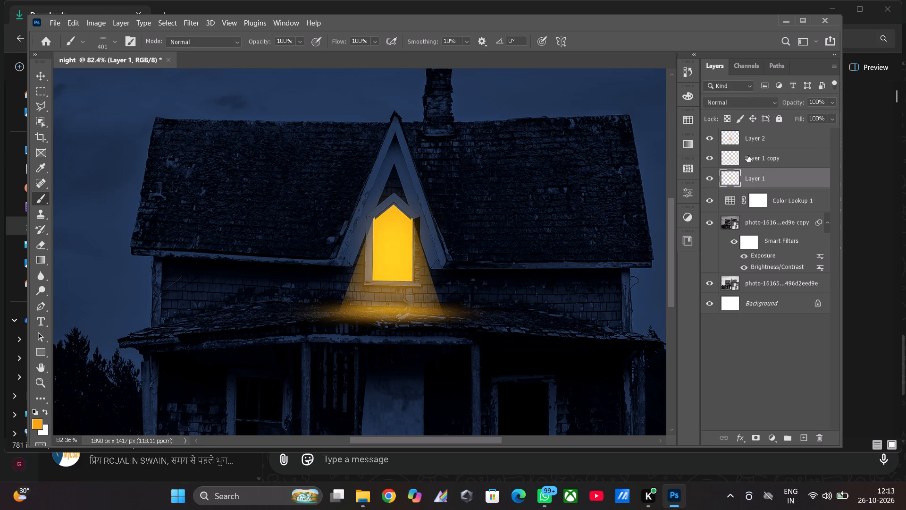
{"action": "left_click", "coordinate": [749, 156]}
{"action": "left_click", "coordinate": [705, 158]}
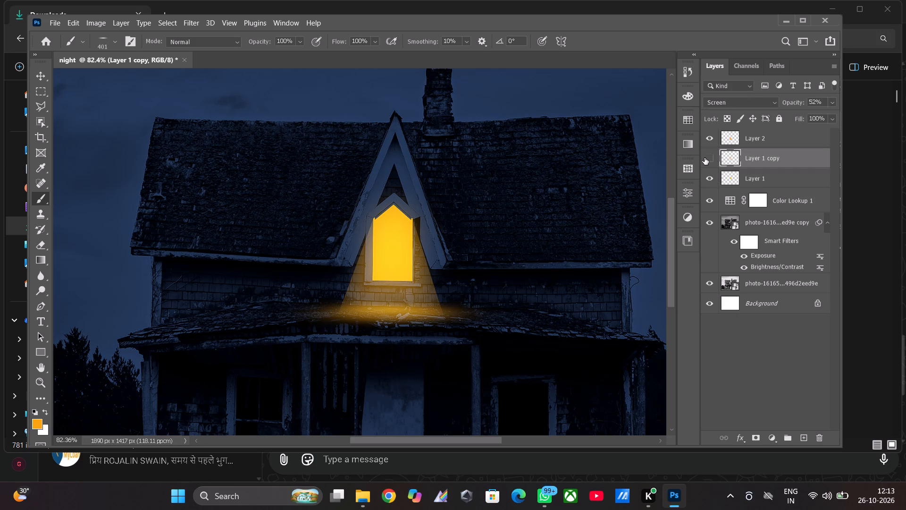
{"action": "left_click", "coordinate": [705, 158]}
{"action": "left_click", "coordinate": [709, 135]}
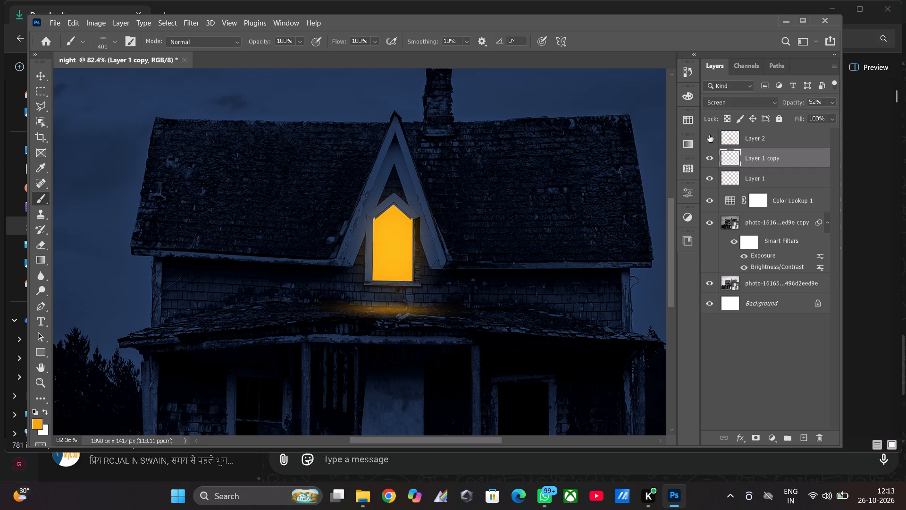
{"action": "left_click", "coordinate": [709, 135]}
Move Layer 2 below Layer 1, directly above the Color Lookup 1 adjustment, and check its effect by toggling its visibility.
{"action": "left_click_drag", "start_coordinate": [765, 136], "coordinate": [775, 174]}
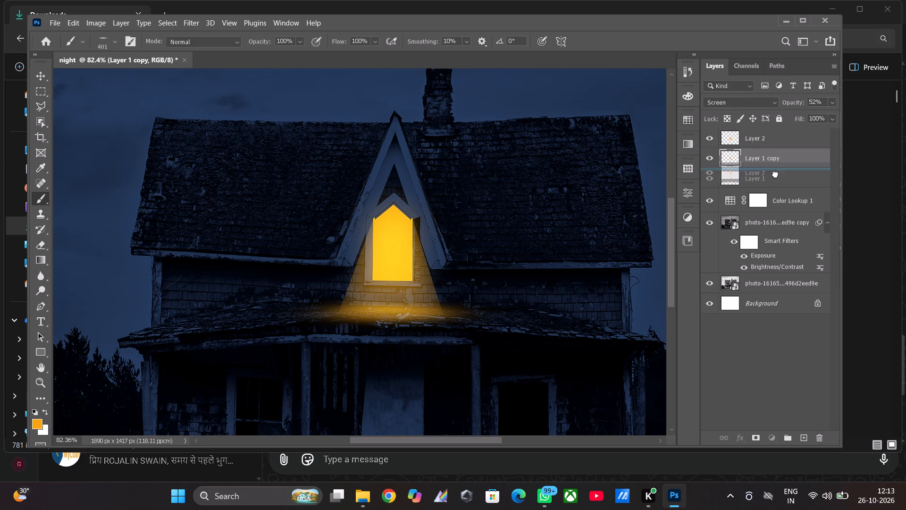
{"action": "left_click_drag", "start_coordinate": [775, 174], "coordinate": [775, 188]}
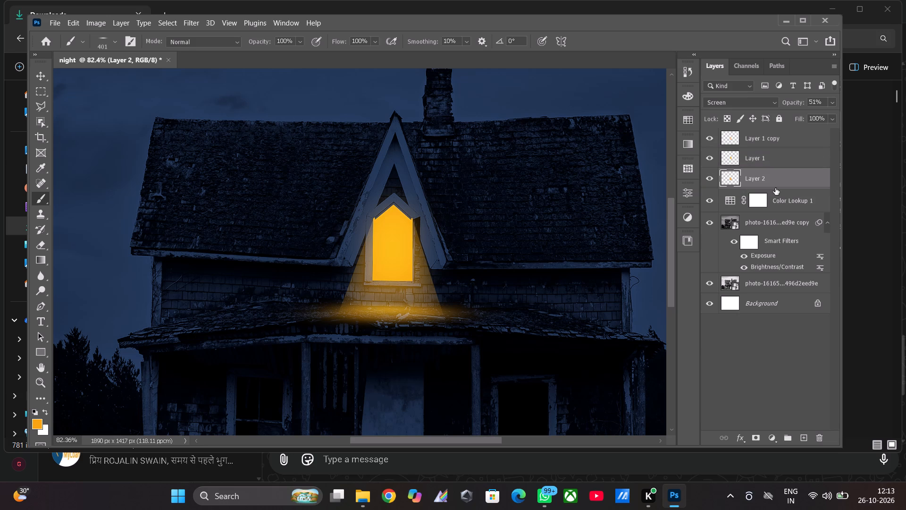
{"action": "left_click", "coordinate": [708, 177]}
{"action": "left_click", "coordinate": [708, 177]}
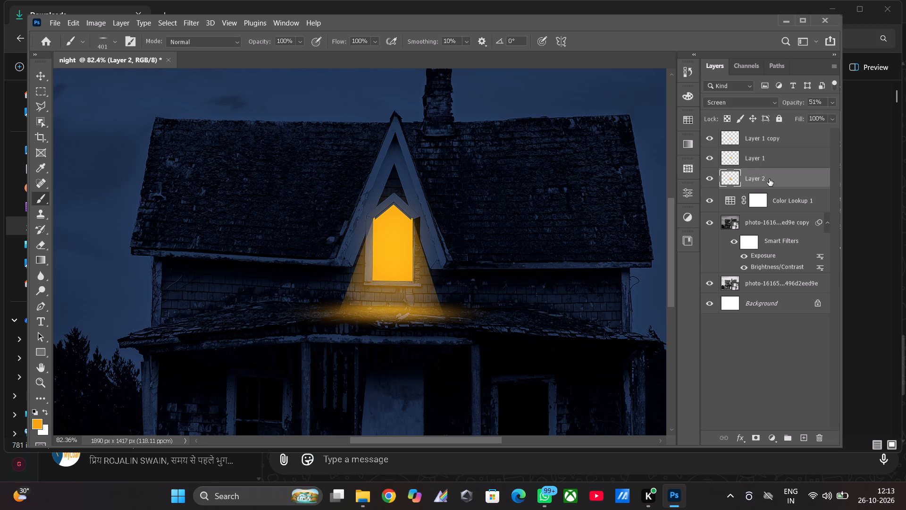
Set Layer 2's opacity to 39% in its blending options, keeping the Screen blend mode.
{"action": "right_click", "coordinate": [769, 179]}
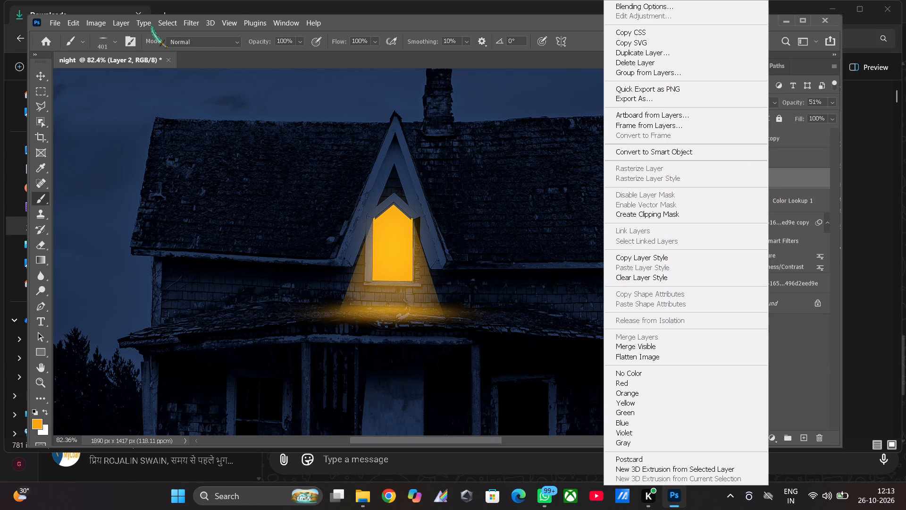
{"action": "left_click", "coordinate": [661, 6]}
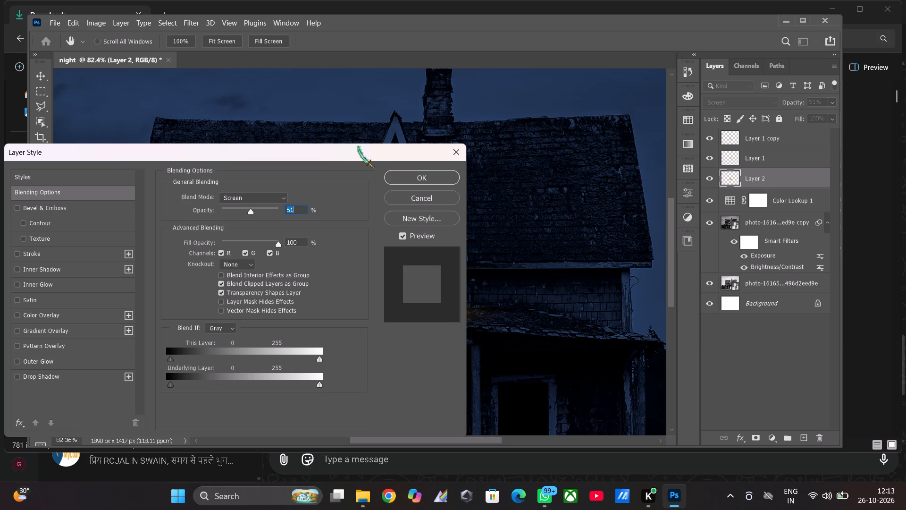
{"action": "left_click_drag", "start_coordinate": [358, 147], "coordinate": [209, 150]}
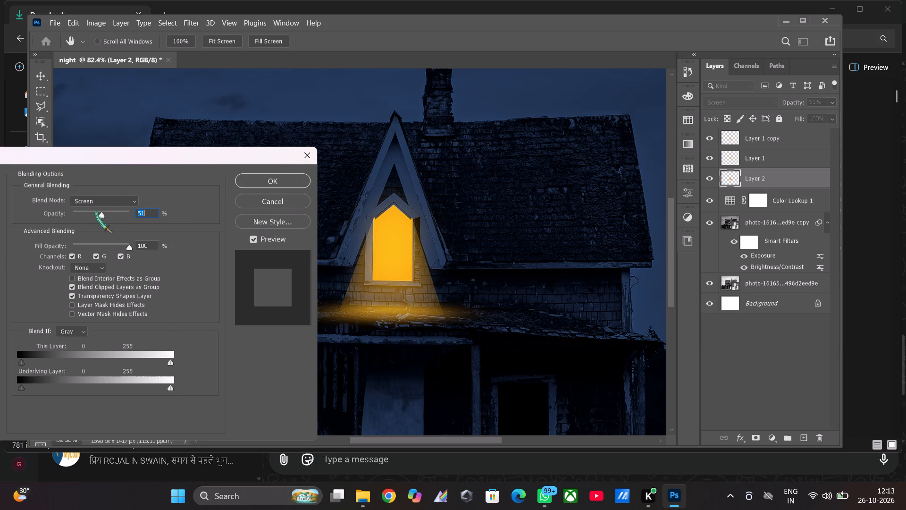
{"action": "left_click_drag", "start_coordinate": [100, 215], "coordinate": [87, 216]}
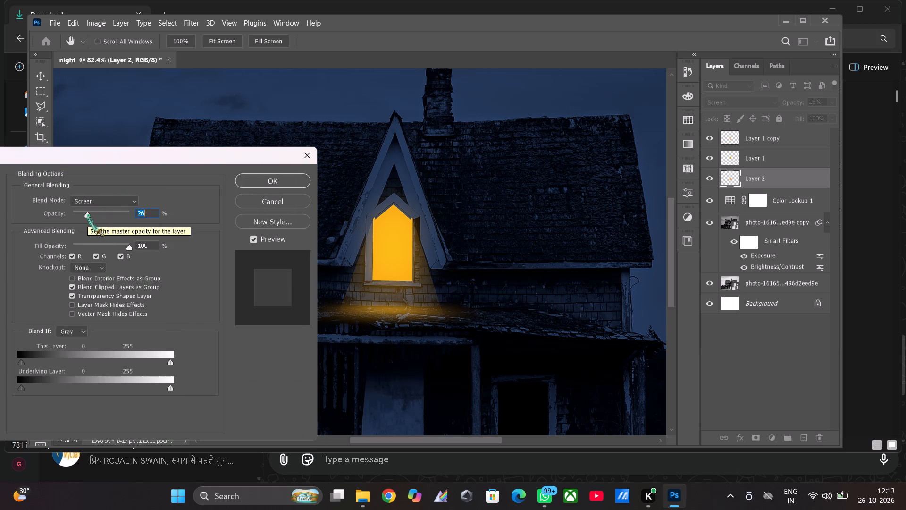
{"action": "left_click", "coordinate": [88, 215]}
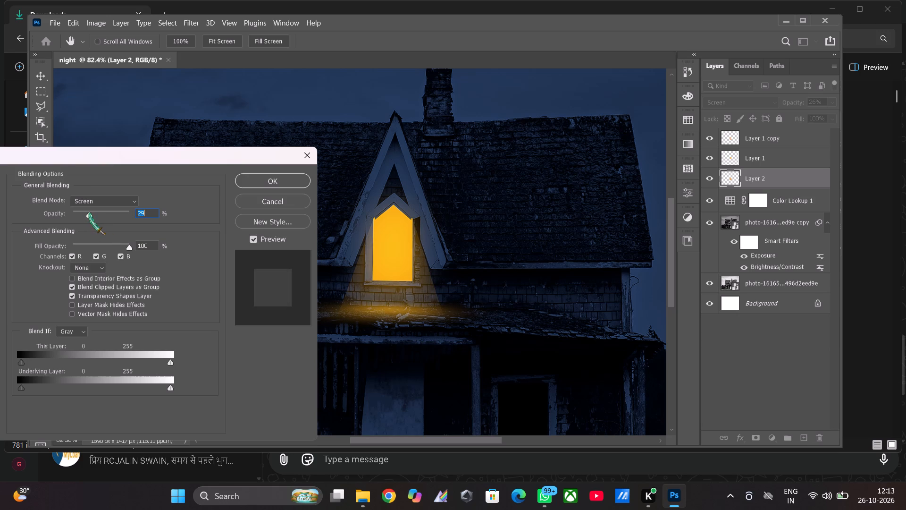
{"action": "left_click", "coordinate": [89, 214]}
{"action": "left_click_drag", "start_coordinate": [89, 214], "coordinate": [99, 213]}
{"action": "left_click", "coordinate": [99, 213]}
{"action": "left_click_drag", "start_coordinate": [99, 214], "coordinate": [92, 217]}
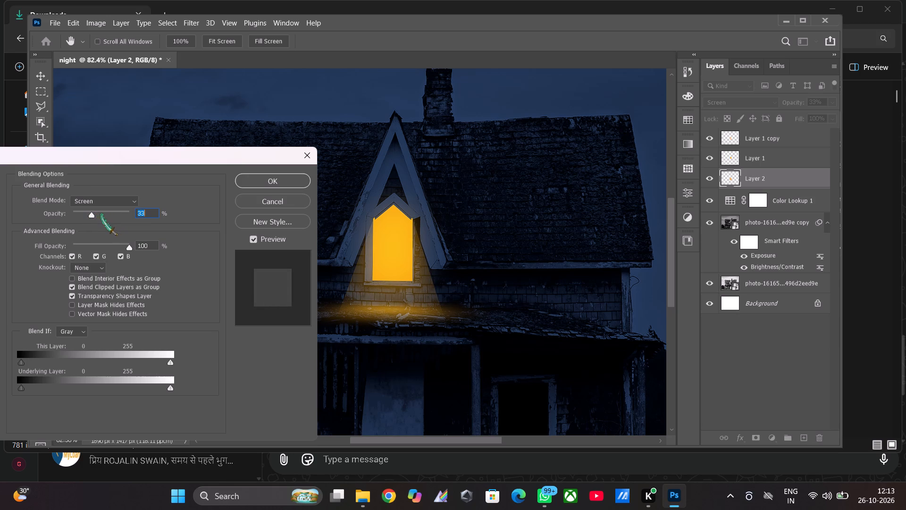
{"action": "left_click", "coordinate": [92, 213]}
{"action": "left_click", "coordinate": [106, 200]}
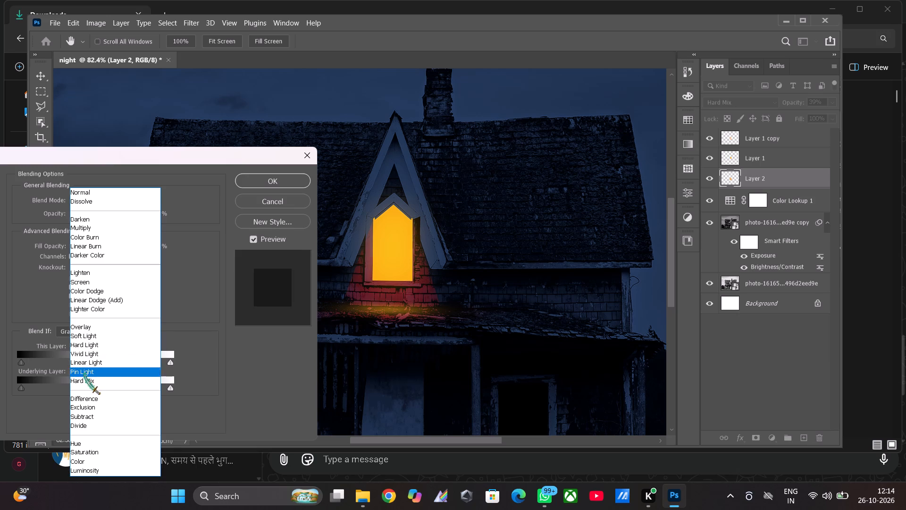
{"action": "left_click", "coordinate": [88, 280]}
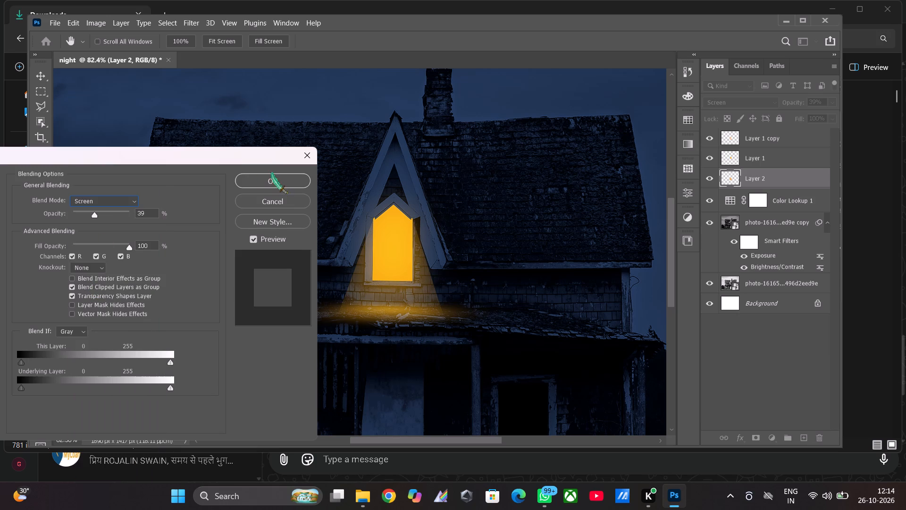
{"action": "left_click", "coordinate": [268, 178]}
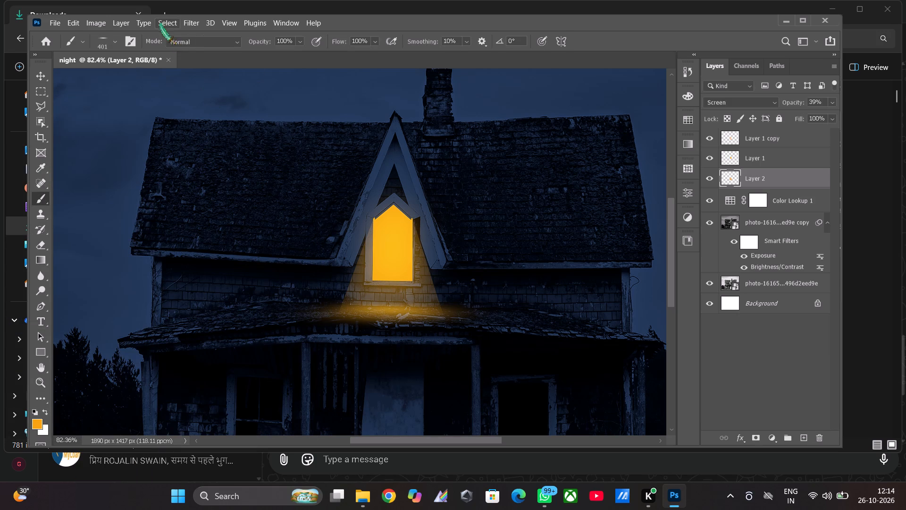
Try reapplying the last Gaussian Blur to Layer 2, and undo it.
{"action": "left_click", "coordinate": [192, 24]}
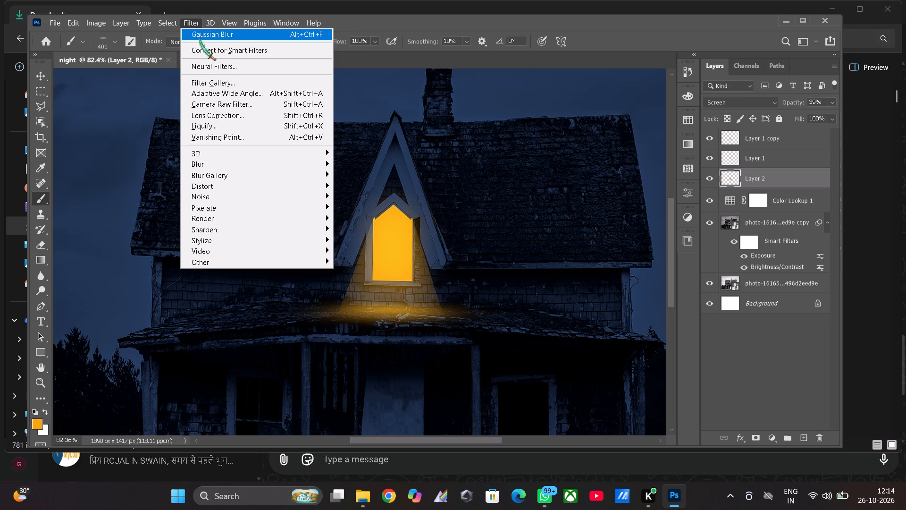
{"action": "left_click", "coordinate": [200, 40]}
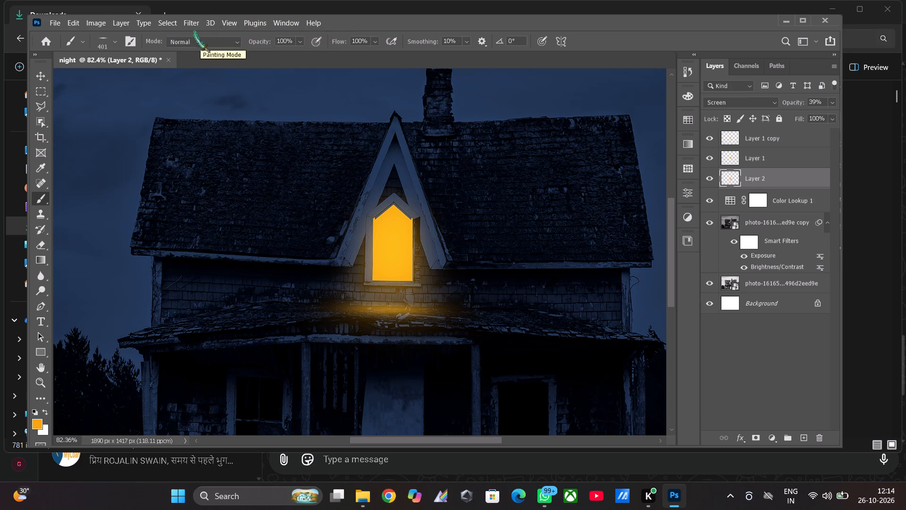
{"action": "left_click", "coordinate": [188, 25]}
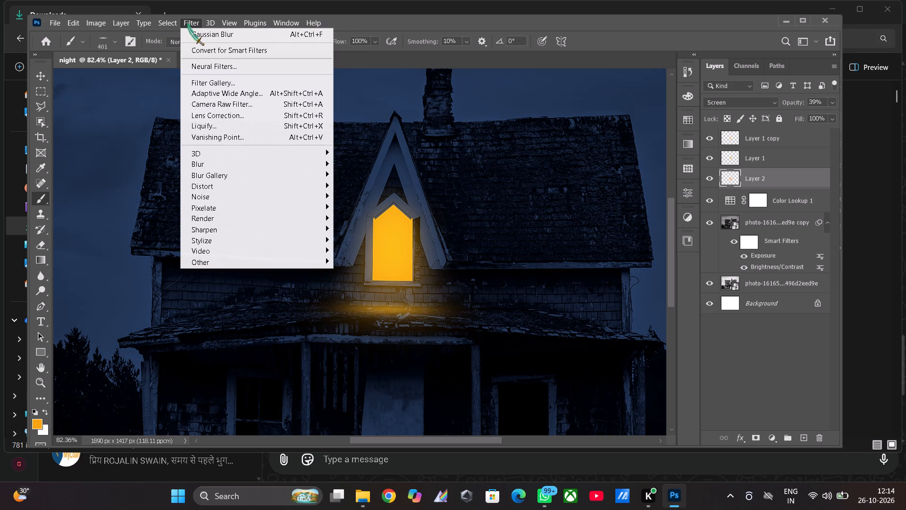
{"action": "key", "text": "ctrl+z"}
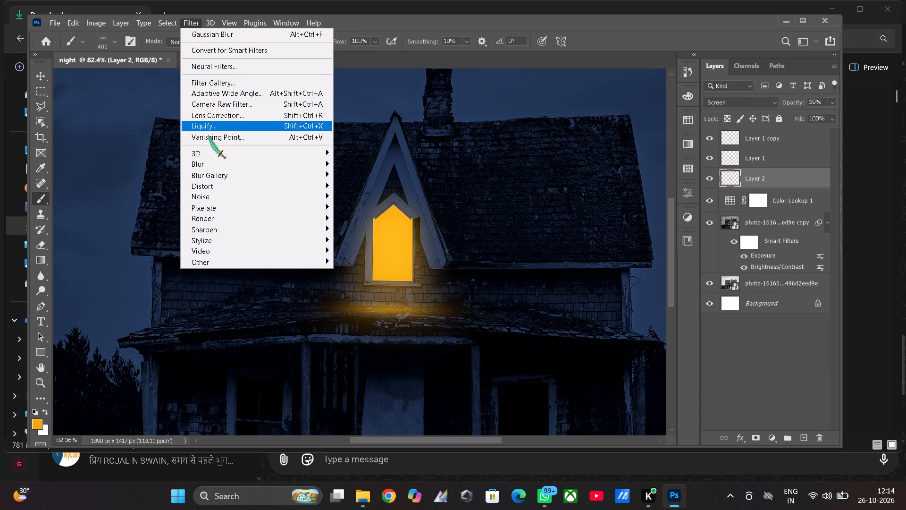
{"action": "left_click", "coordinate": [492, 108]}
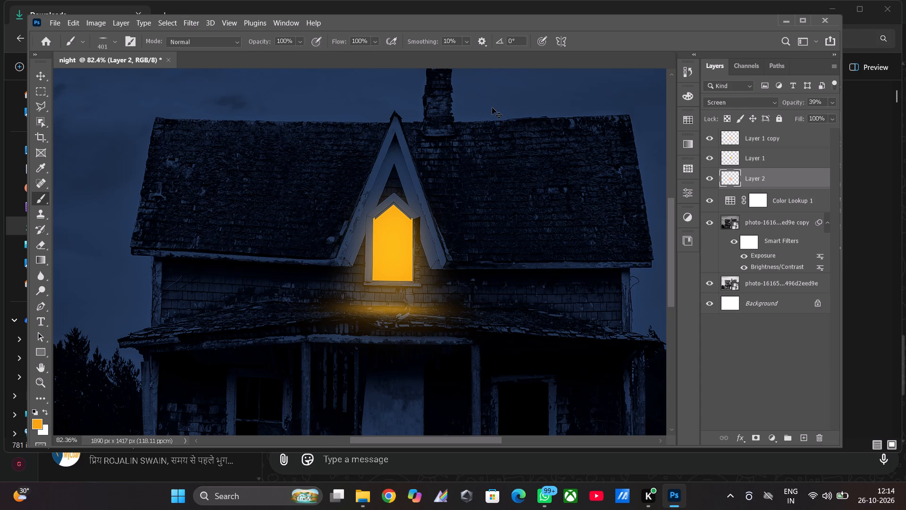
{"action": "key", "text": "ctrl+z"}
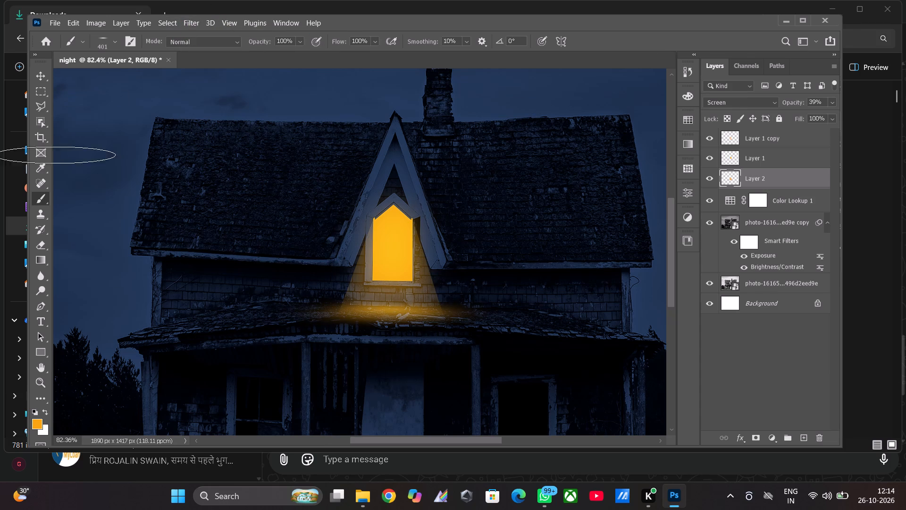
Apply a Gaussian Blur with a 6.0-pixel radius to Layer 2 to soften the light beam's edges.
{"action": "left_click", "coordinate": [42, 73]}
{"action": "left_click", "coordinate": [193, 25]}
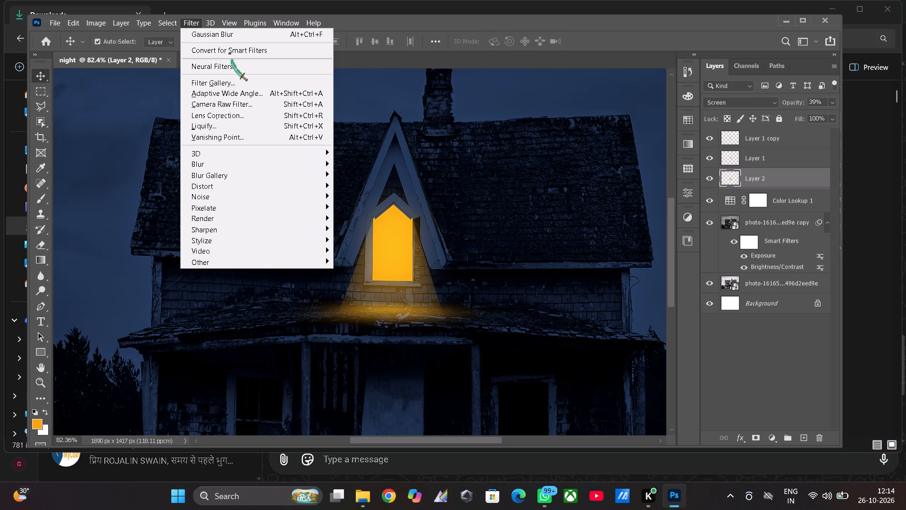
{"action": "left_click", "coordinate": [241, 161]}
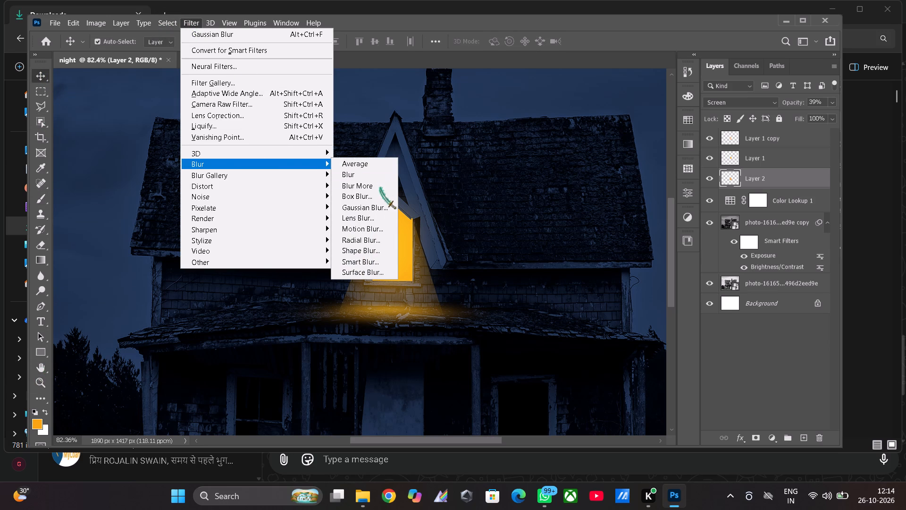
{"action": "left_click", "coordinate": [372, 207]}
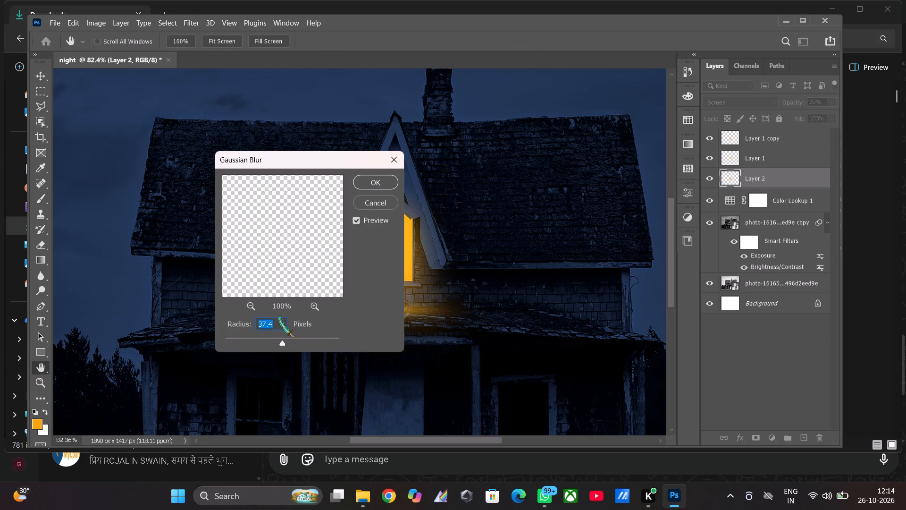
{"action": "left_click_drag", "start_coordinate": [283, 344], "coordinate": [241, 347]}
{"action": "left_click_drag", "start_coordinate": [241, 347], "coordinate": [241, 347]}
{"action": "left_click_drag", "start_coordinate": [242, 347], "coordinate": [251, 348]}
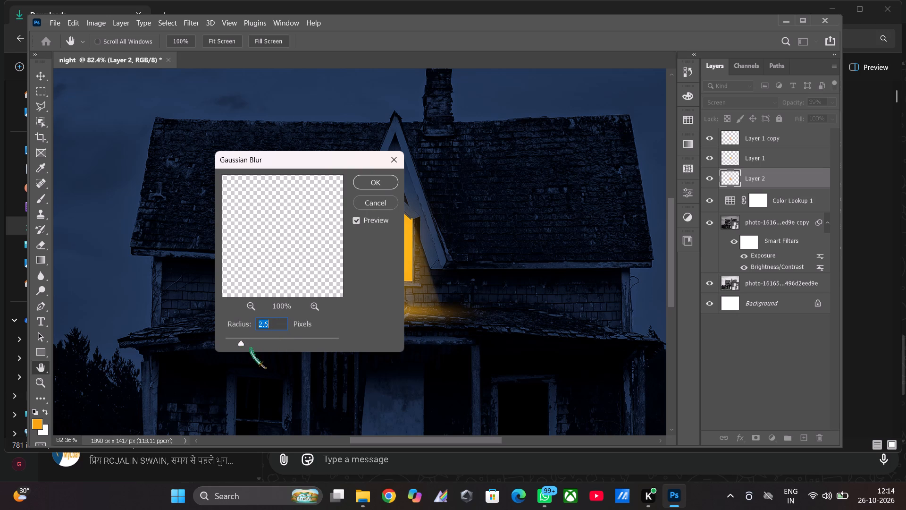
{"action": "left_click_drag", "start_coordinate": [240, 341], "coordinate": [244, 342]}
{"action": "left_click_drag", "start_coordinate": [245, 342], "coordinate": [256, 342]}
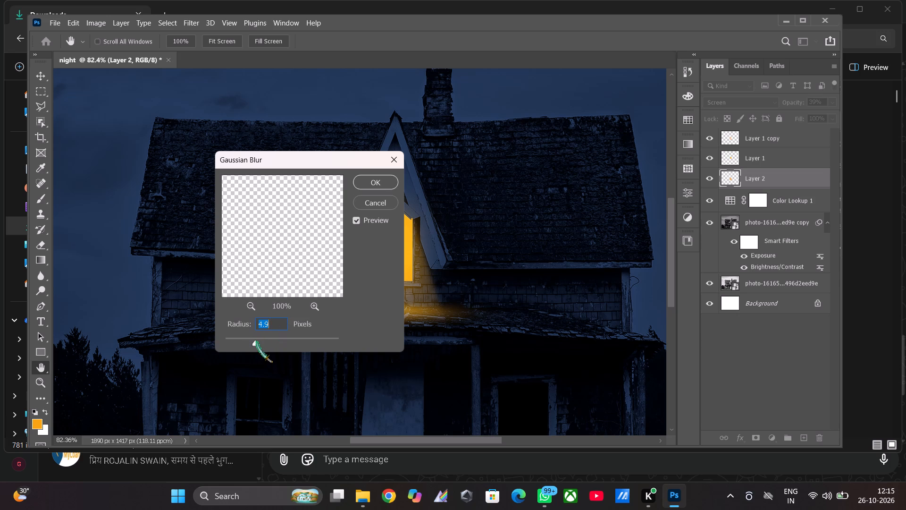
{"action": "left_click", "coordinate": [257, 342]}
{"action": "left_click_drag", "start_coordinate": [350, 162], "coordinate": [211, 181]}
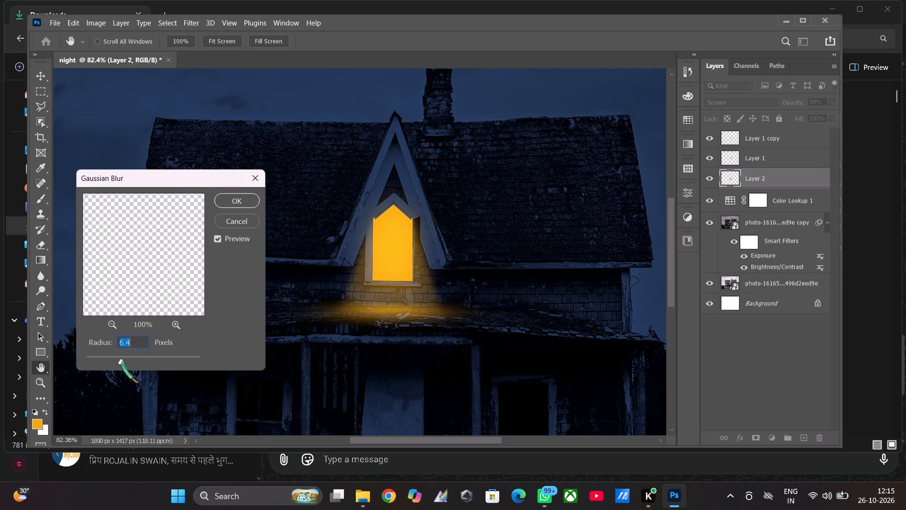
{"action": "left_click_drag", "start_coordinate": [122, 362], "coordinate": [117, 364]}
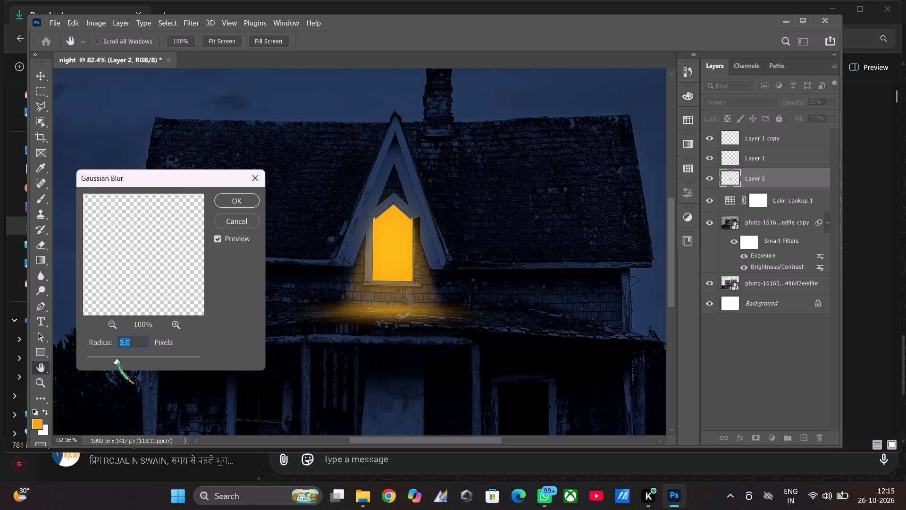
{"action": "left_click", "coordinate": [118, 363]}
{"action": "left_click", "coordinate": [230, 203]}
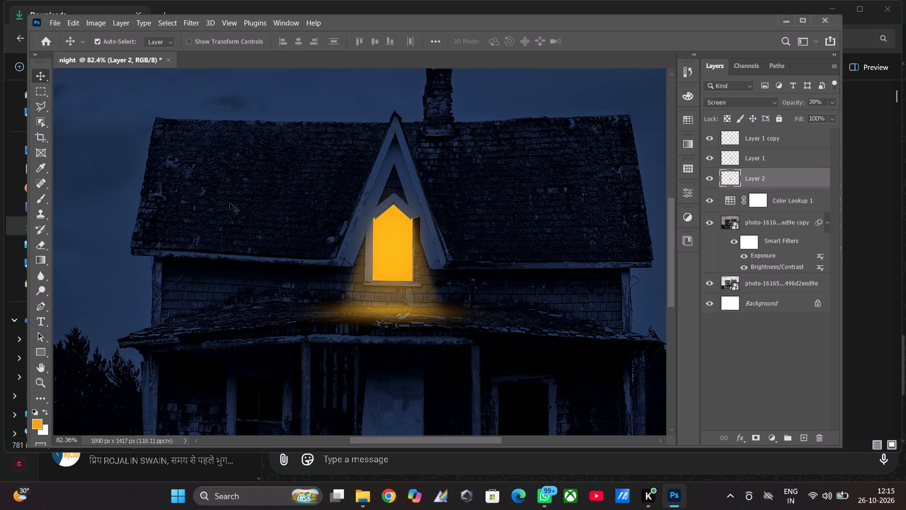
Identify the window fill by toggling Layer 1 copy and Layer 1, and reapply the last Gaussian Blur to Layer 1.
{"action": "left_click", "coordinate": [706, 141]}
{"action": "left_click", "coordinate": [706, 141]}
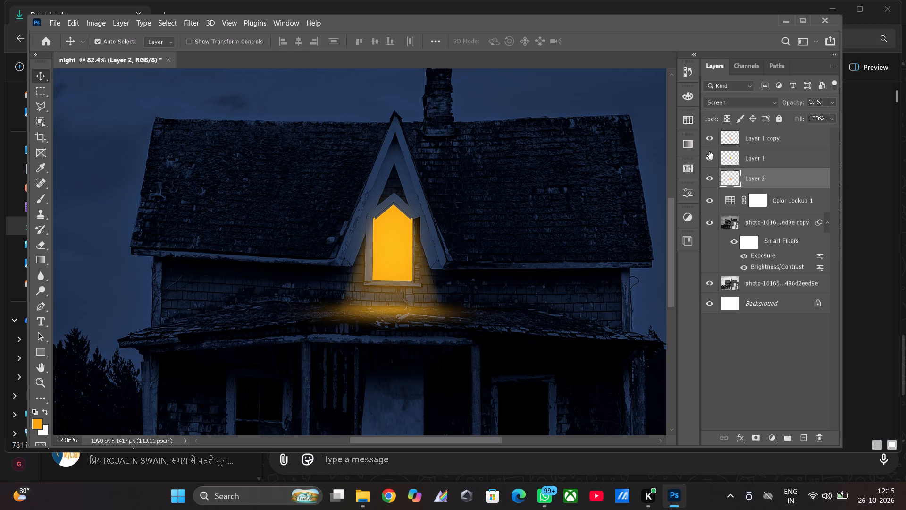
{"action": "left_click", "coordinate": [709, 160]}
{"action": "left_click", "coordinate": [709, 160]}
{"action": "left_click", "coordinate": [771, 159]}
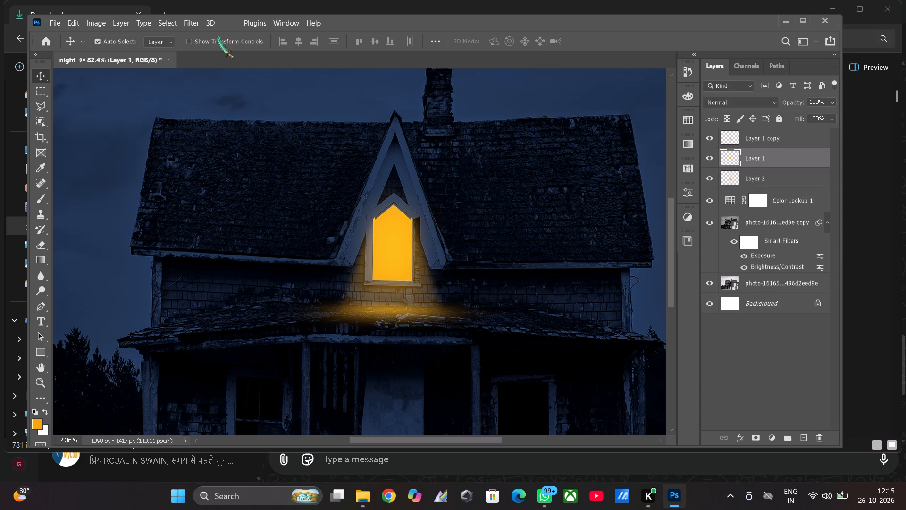
{"action": "left_click", "coordinate": [190, 20]}
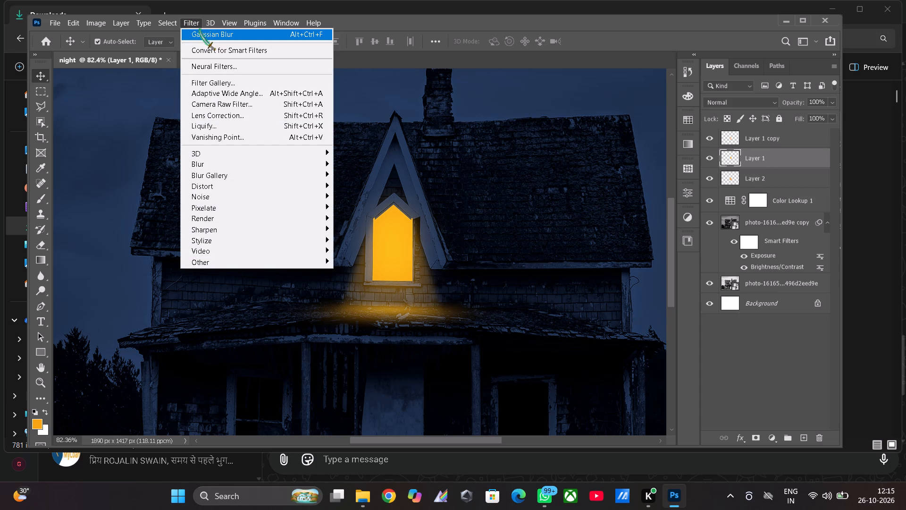
{"action": "left_click", "coordinate": [200, 29]}
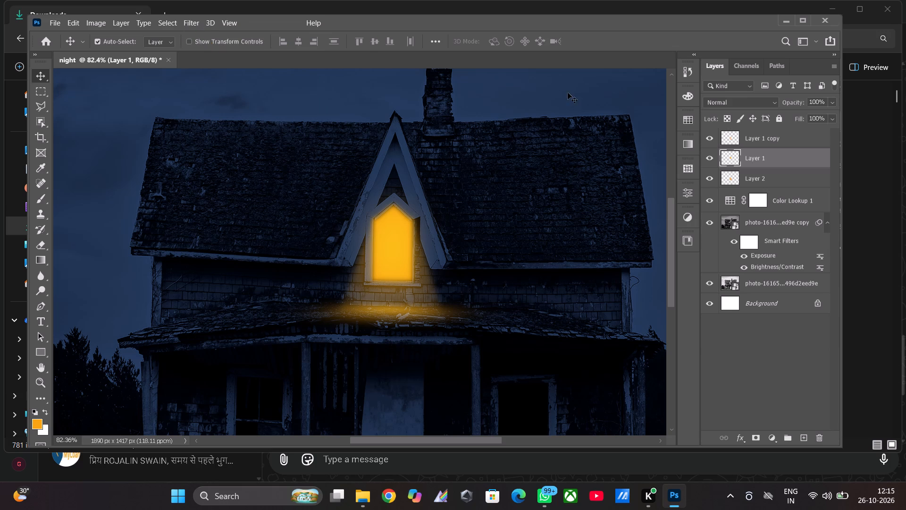
Reorder the glow layers so Layer 2 is on top, followed by Layer 1 copy and Layer 1, and check Layer 2's effect.
{"action": "left_click_drag", "start_coordinate": [773, 156], "coordinate": [781, 188]}
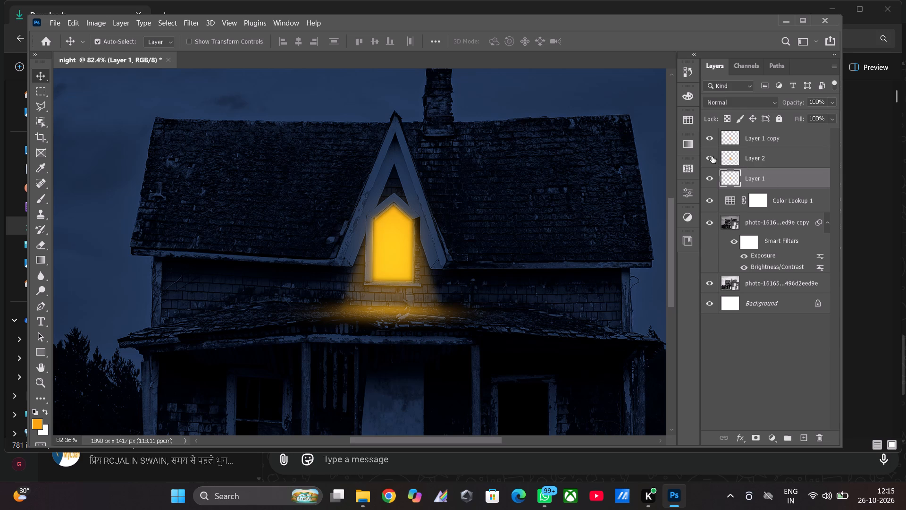
{"action": "left_click_drag", "start_coordinate": [738, 136], "coordinate": [751, 168]}
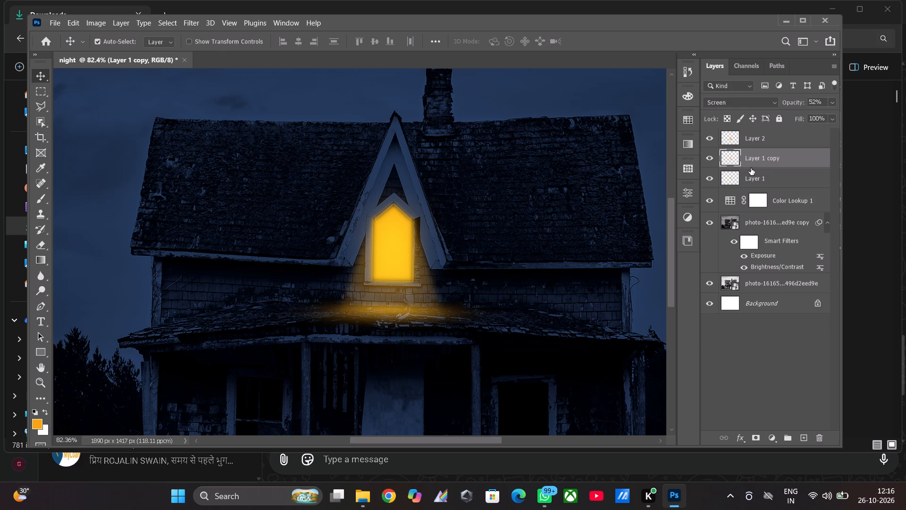
{"action": "left_click", "coordinate": [708, 136]}
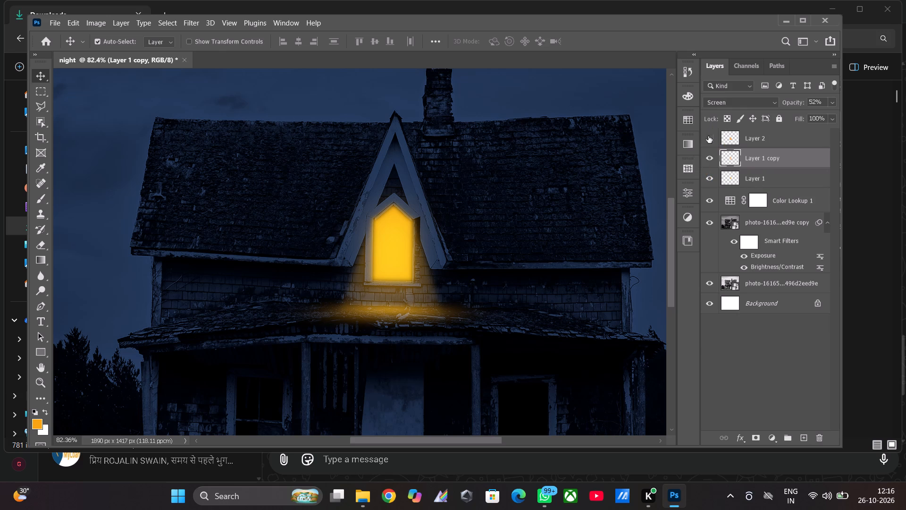
{"action": "left_click", "coordinate": [708, 138]}
Set Layer 2's opacity to 51% in its blending options, keeping the Screen blend mode.
{"action": "left_click", "coordinate": [749, 143]}
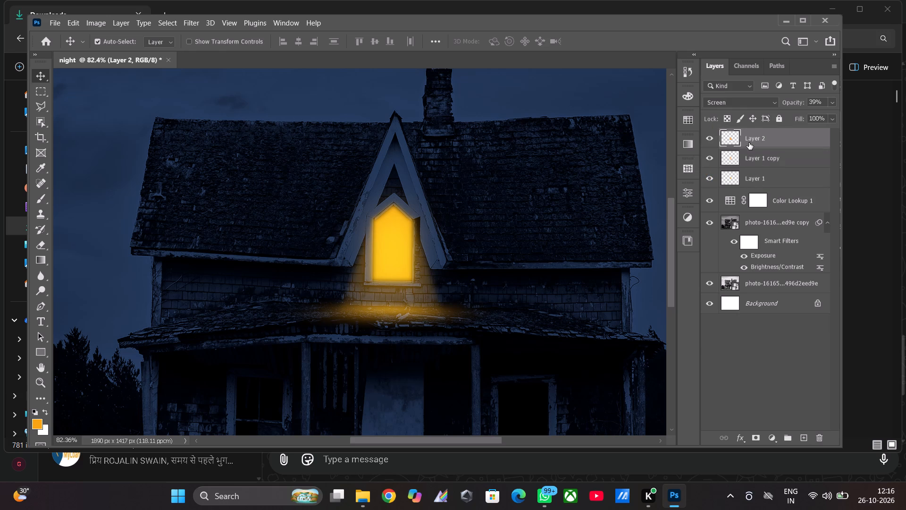
{"action": "right_click", "coordinate": [749, 143]}
{"action": "left_click", "coordinate": [656, 5]}
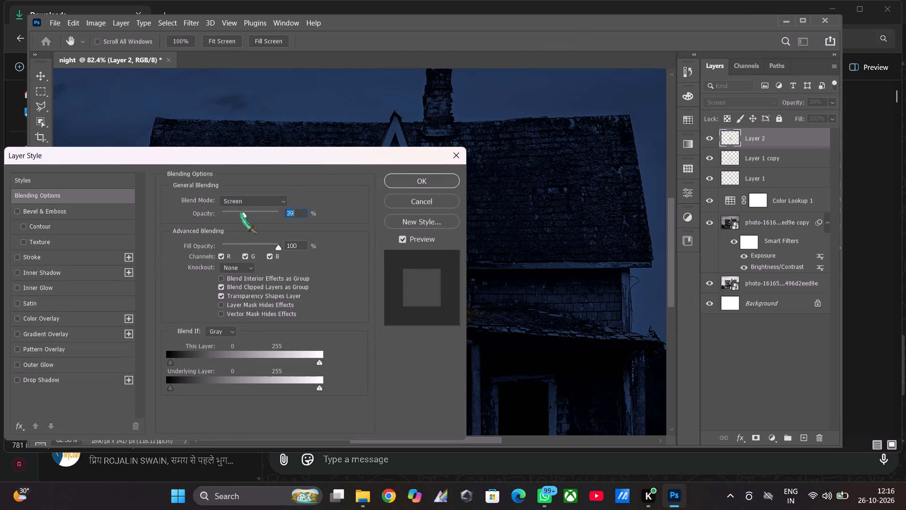
{"action": "left_click_drag", "start_coordinate": [242, 215], "coordinate": [248, 215]}
{"action": "left_click_drag", "start_coordinate": [248, 215], "coordinate": [251, 215]}
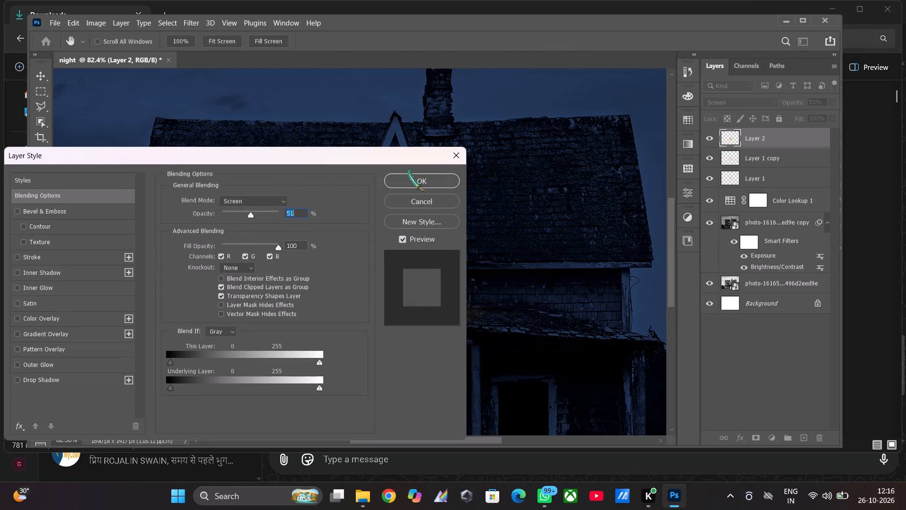
{"action": "left_click", "coordinate": [409, 179]}
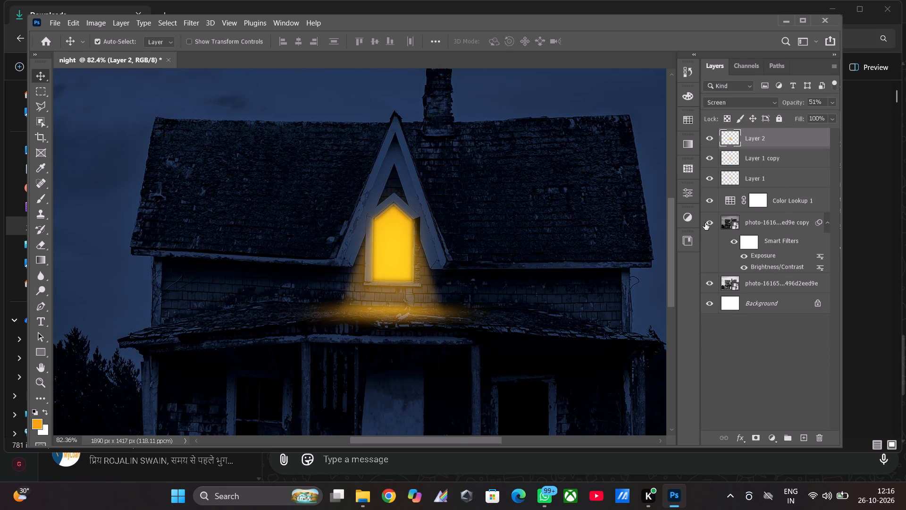
Examine the lower part of the house and what Layer 1 copy, Layer 2 and Layer 1 each contribute by toggling their visibility.
{"action": "left_click_drag", "start_coordinate": [674, 226], "coordinate": [675, 242]}
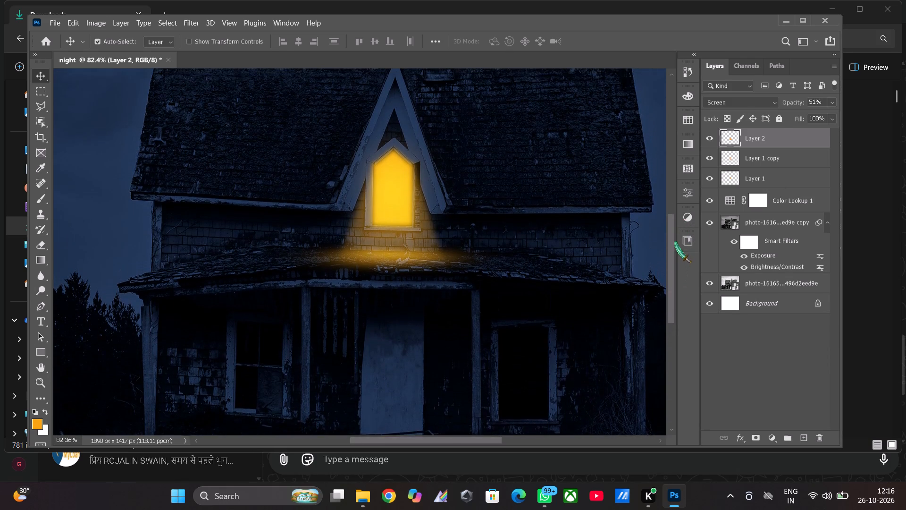
{"action": "left_click_drag", "start_coordinate": [675, 242], "coordinate": [674, 253]}
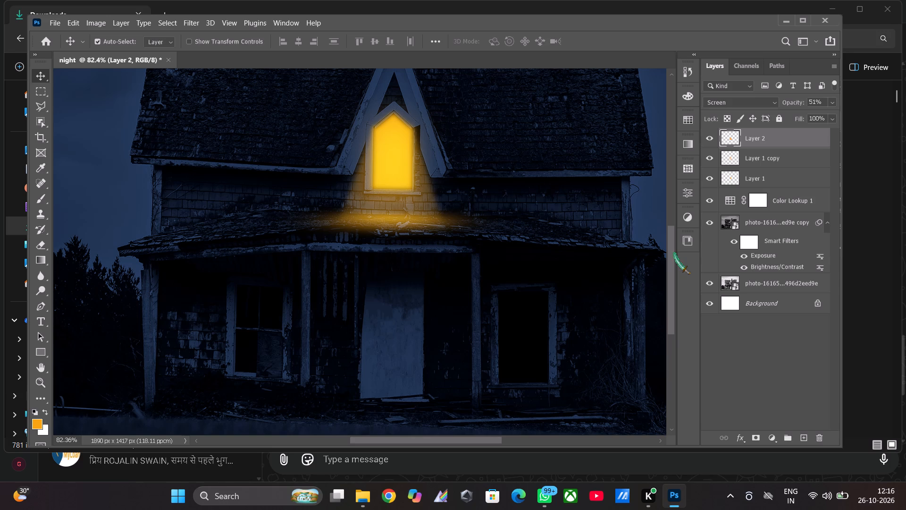
{"action": "left_click", "coordinate": [710, 157]}
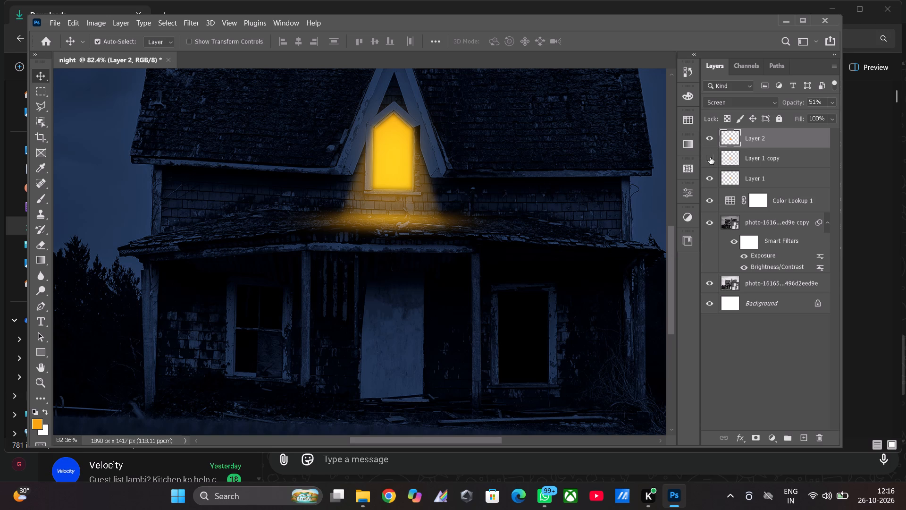
{"action": "left_click", "coordinate": [710, 157]}
{"action": "left_click", "coordinate": [710, 157]}
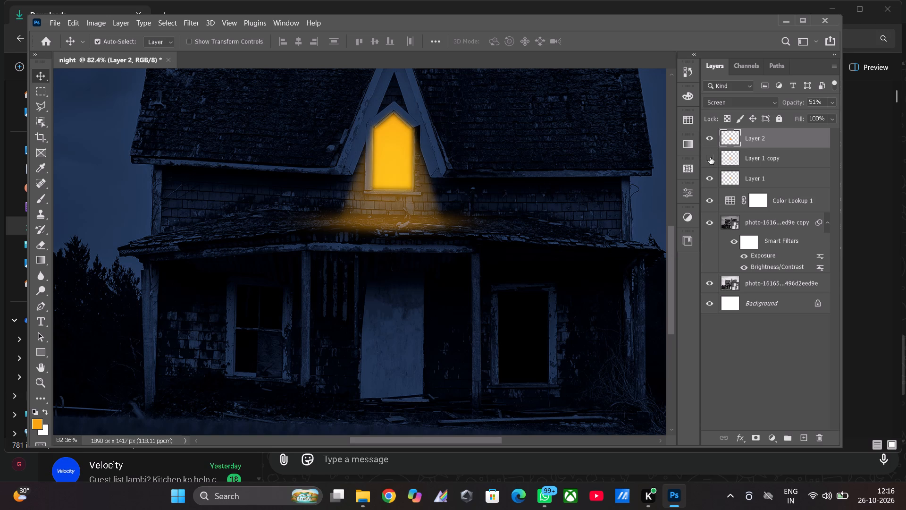
{"action": "left_click", "coordinate": [710, 157]}
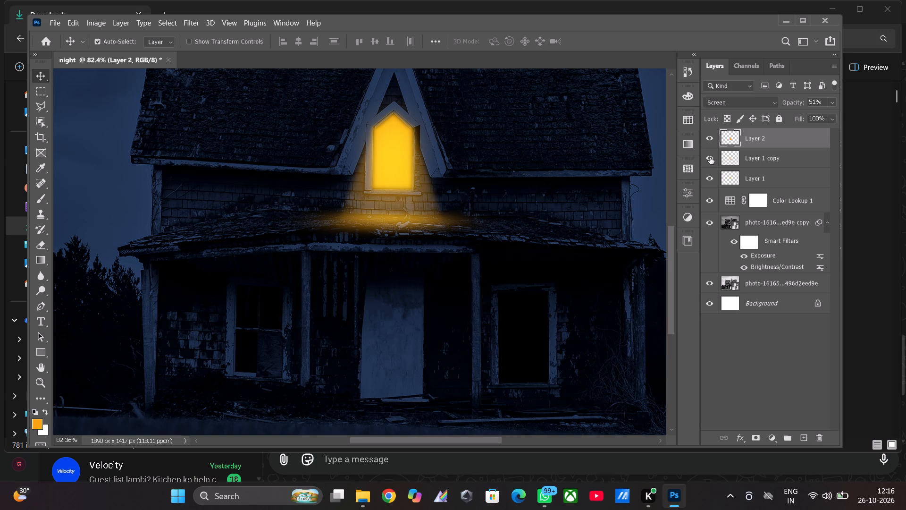
{"action": "left_click", "coordinate": [710, 157]}
{"action": "left_click", "coordinate": [710, 157]}
{"action": "left_click", "coordinate": [707, 139]}
{"action": "left_click", "coordinate": [707, 139]}
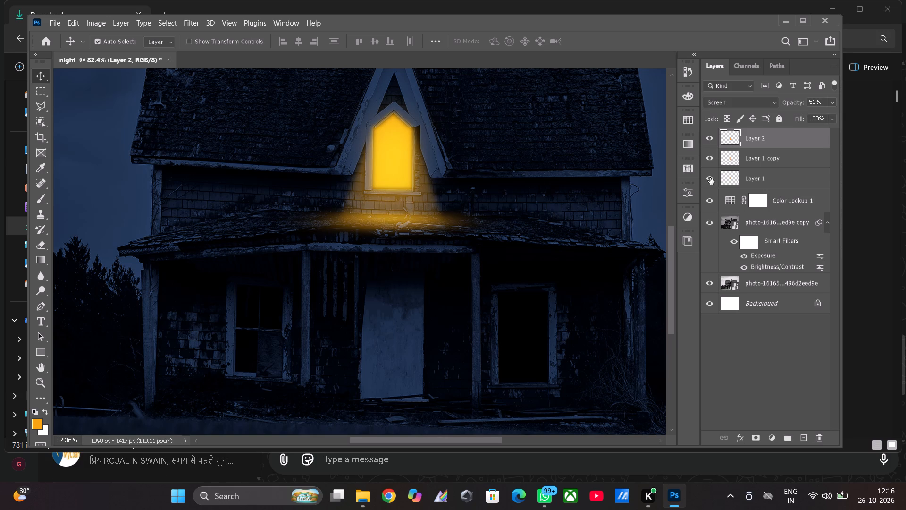
{"action": "left_click", "coordinate": [708, 181]}
{"action": "left_click", "coordinate": [707, 180]}
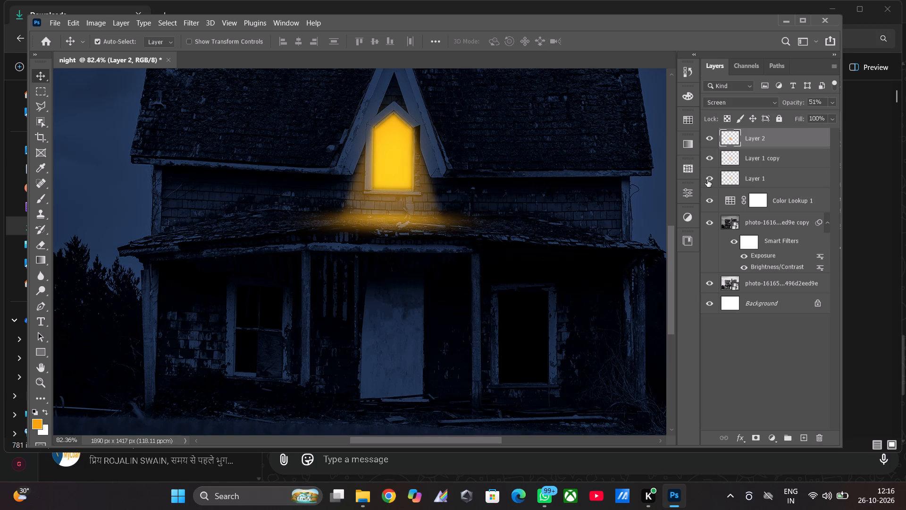
{"action": "left_click", "coordinate": [707, 180]}
{"action": "left_click", "coordinate": [707, 180]}
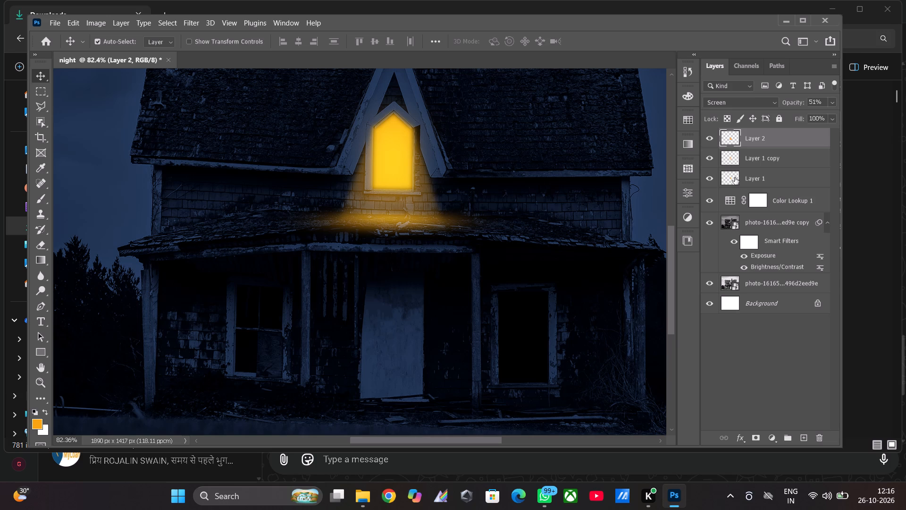
Apply a Gaussian Blur with a 5.8 pixel radius to Layer 1.
{"action": "left_click", "coordinate": [739, 178]}
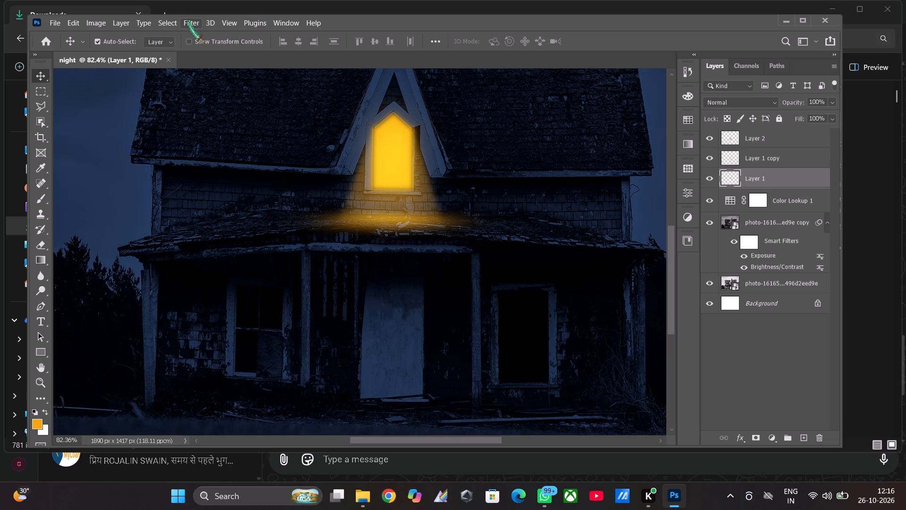
{"action": "left_click", "coordinate": [189, 22]}
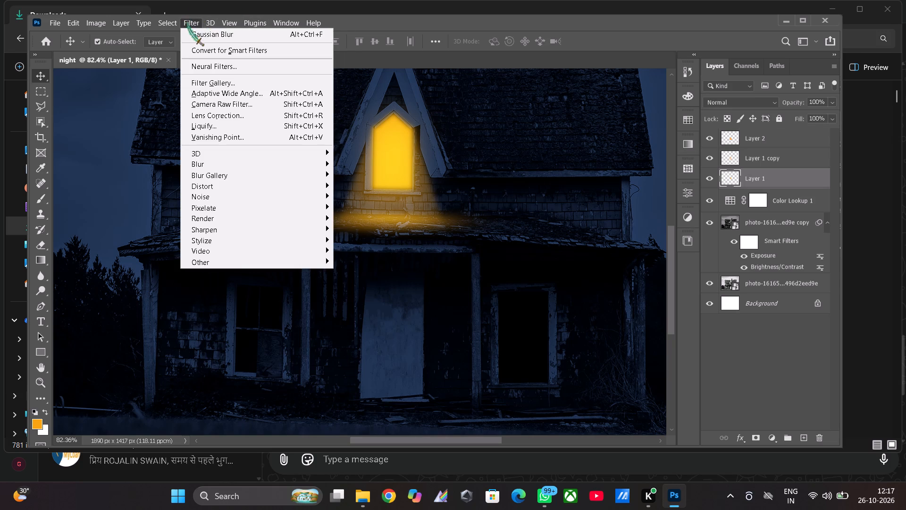
{"action": "left_click", "coordinate": [222, 161]}
{"action": "left_click", "coordinate": [365, 207]}
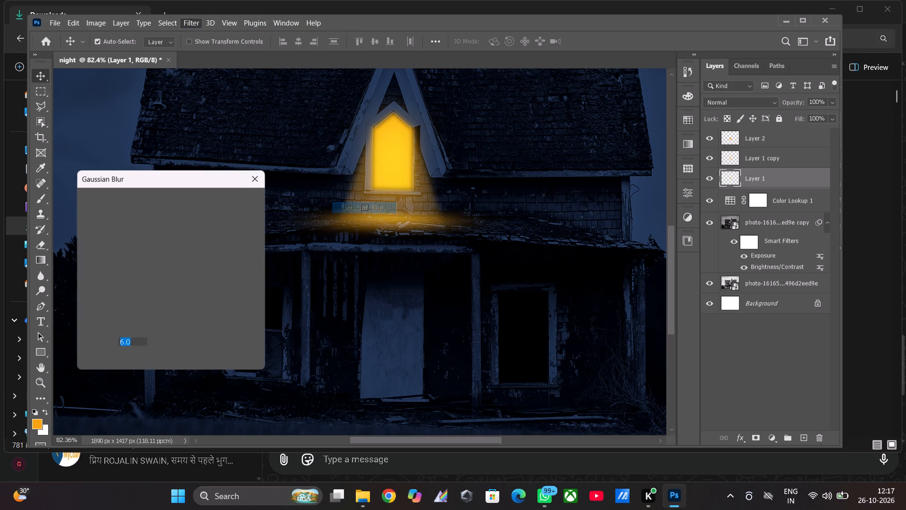
{"action": "left_click", "coordinate": [118, 360]}
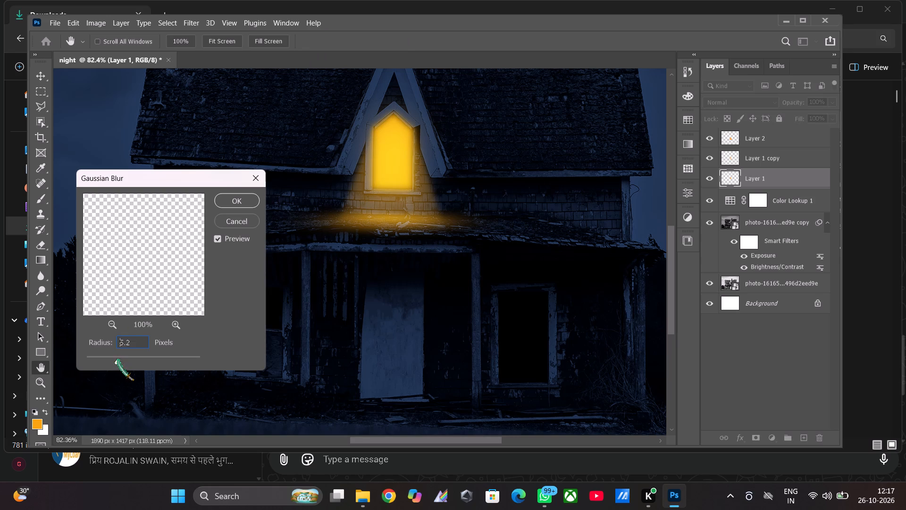
{"action": "left_click_drag", "start_coordinate": [119, 361], "coordinate": [84, 358]}
{"action": "left_click_drag", "start_coordinate": [87, 358], "coordinate": [116, 361]}
{"action": "left_click_drag", "start_coordinate": [116, 361], "coordinate": [131, 361]}
{"action": "left_click_drag", "start_coordinate": [130, 361], "coordinate": [117, 364]}
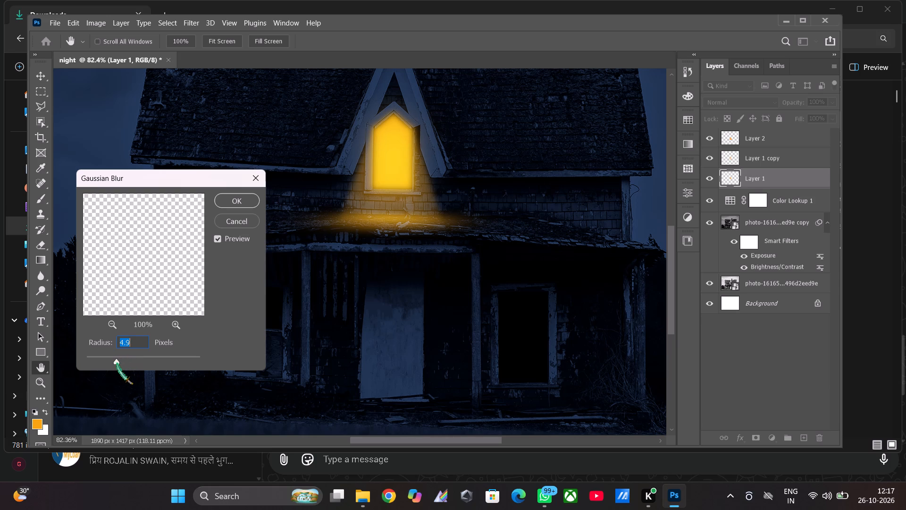
{"action": "left_click", "coordinate": [117, 364]}
{"action": "left_click", "coordinate": [239, 203]}
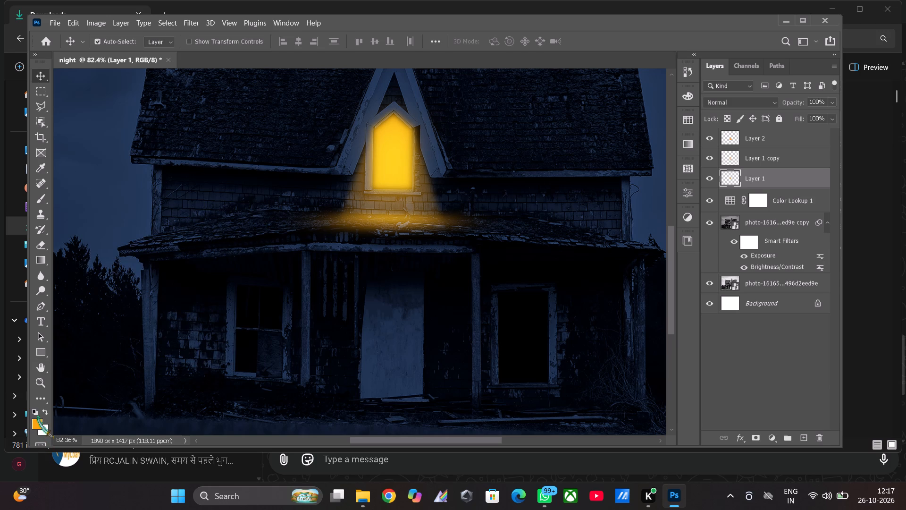
Set the foreground colour to the deeper, fully saturated orange ff8400.
{"action": "left_click", "coordinate": [38, 423]}
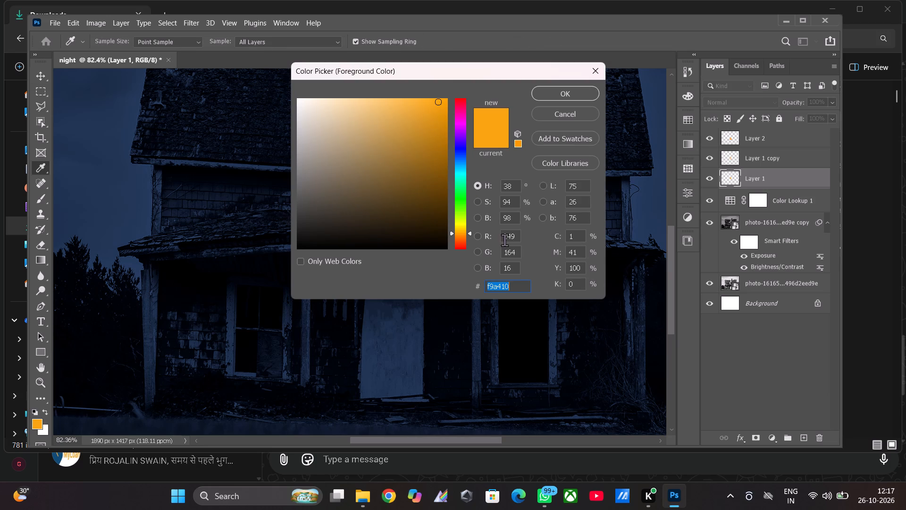
{"action": "left_click", "coordinate": [453, 234]}
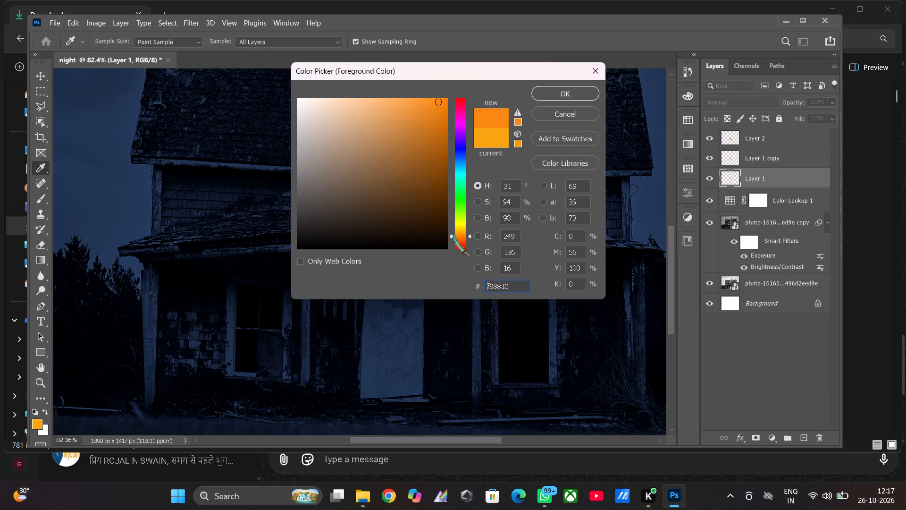
{"action": "left_click_drag", "start_coordinate": [438, 102], "coordinate": [461, 94]}
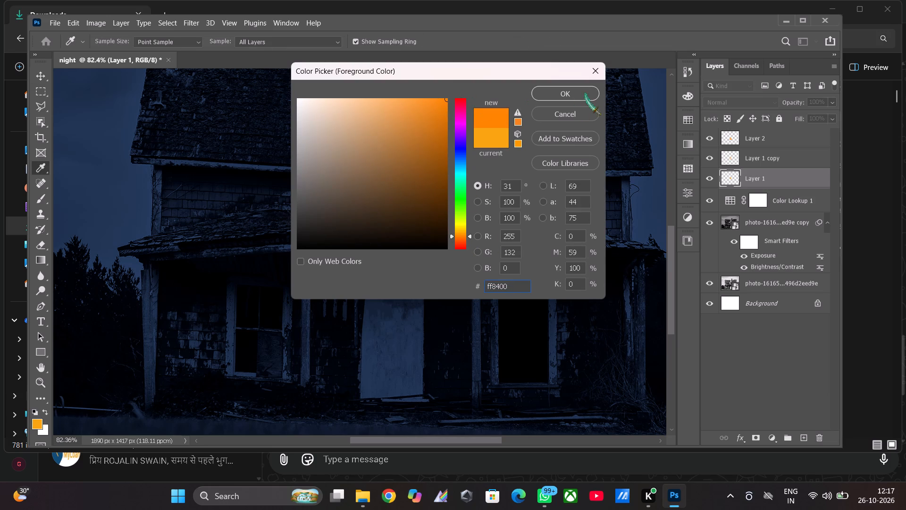
{"action": "left_click", "coordinate": [578, 94]}
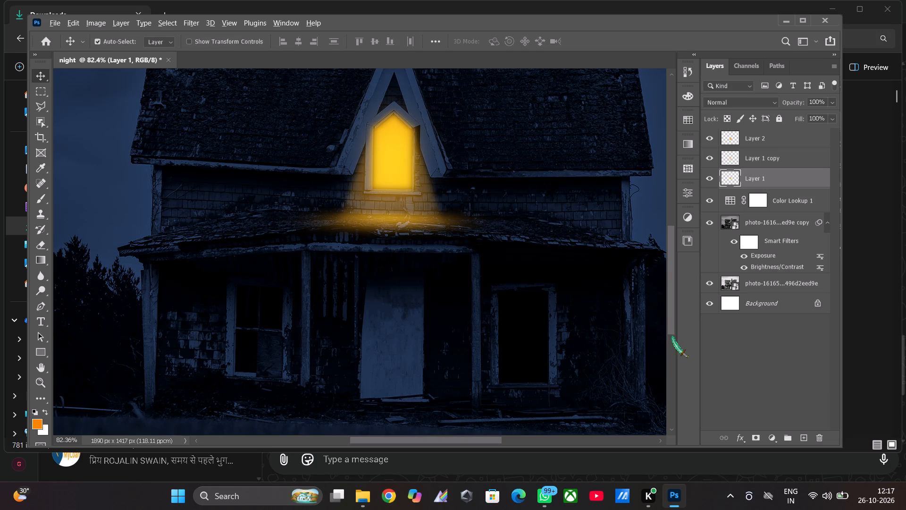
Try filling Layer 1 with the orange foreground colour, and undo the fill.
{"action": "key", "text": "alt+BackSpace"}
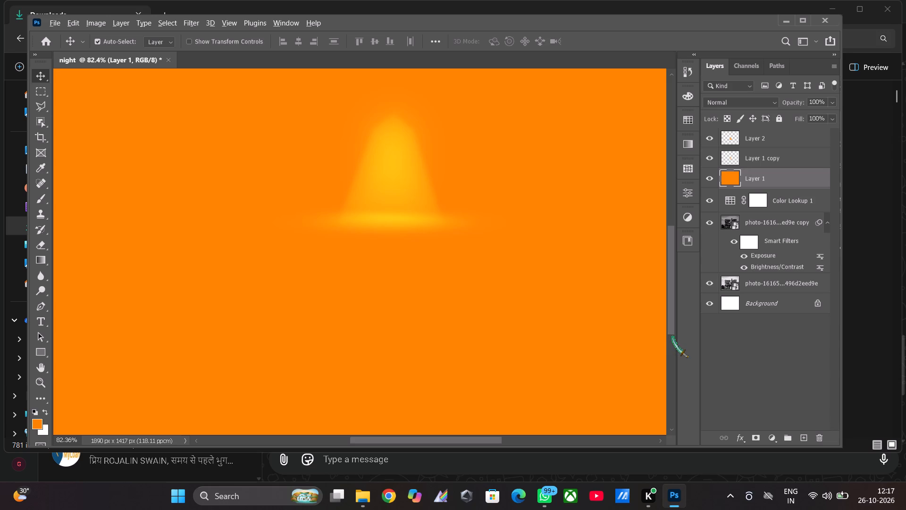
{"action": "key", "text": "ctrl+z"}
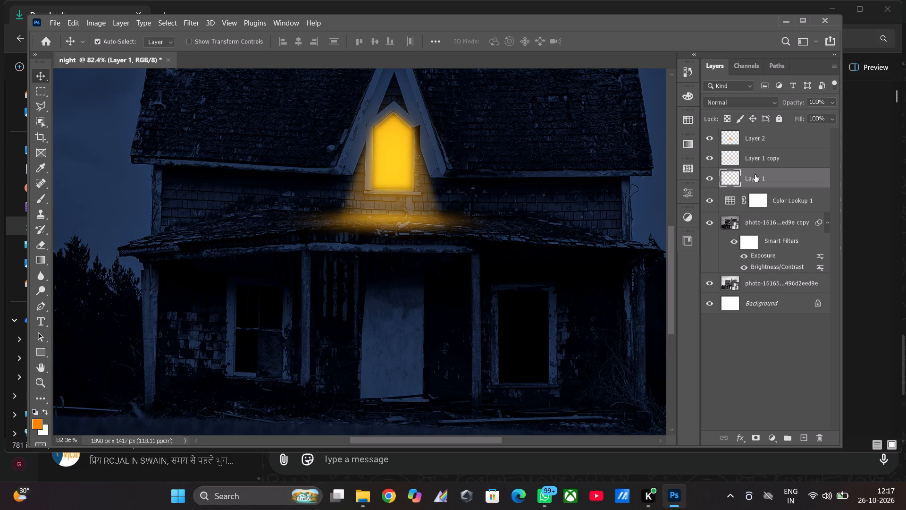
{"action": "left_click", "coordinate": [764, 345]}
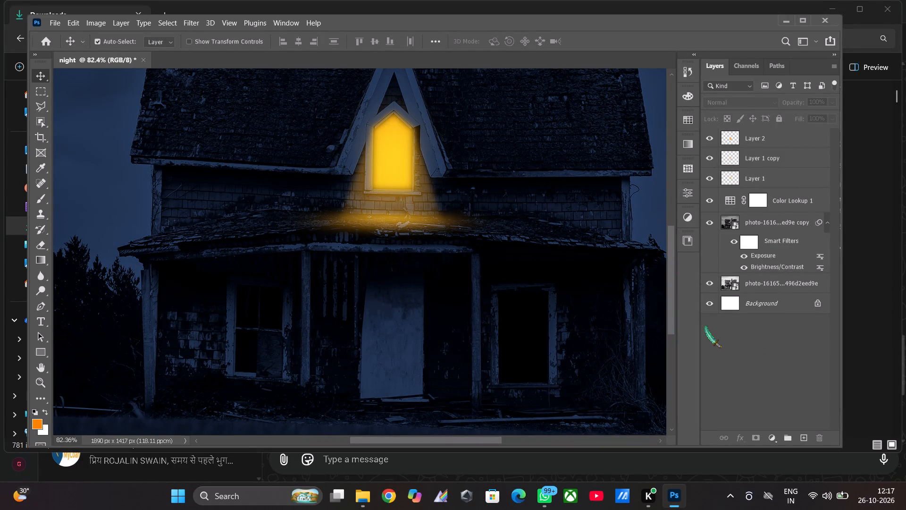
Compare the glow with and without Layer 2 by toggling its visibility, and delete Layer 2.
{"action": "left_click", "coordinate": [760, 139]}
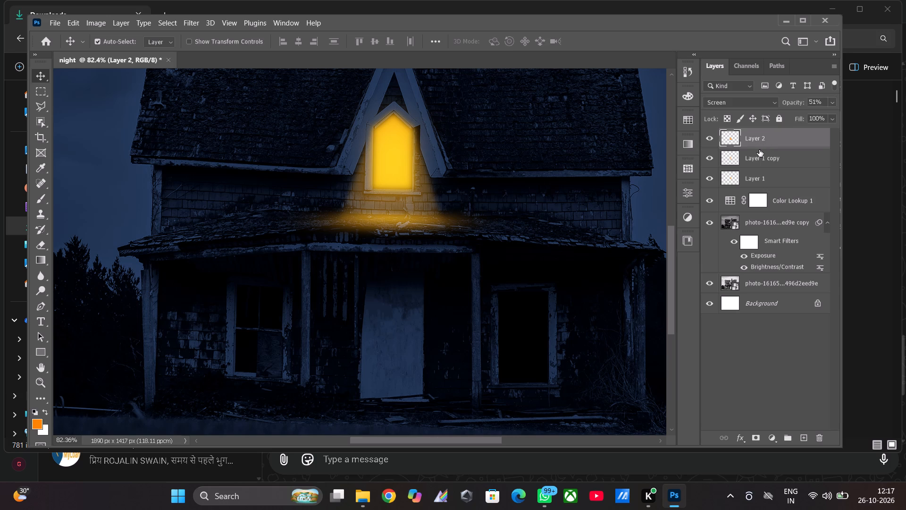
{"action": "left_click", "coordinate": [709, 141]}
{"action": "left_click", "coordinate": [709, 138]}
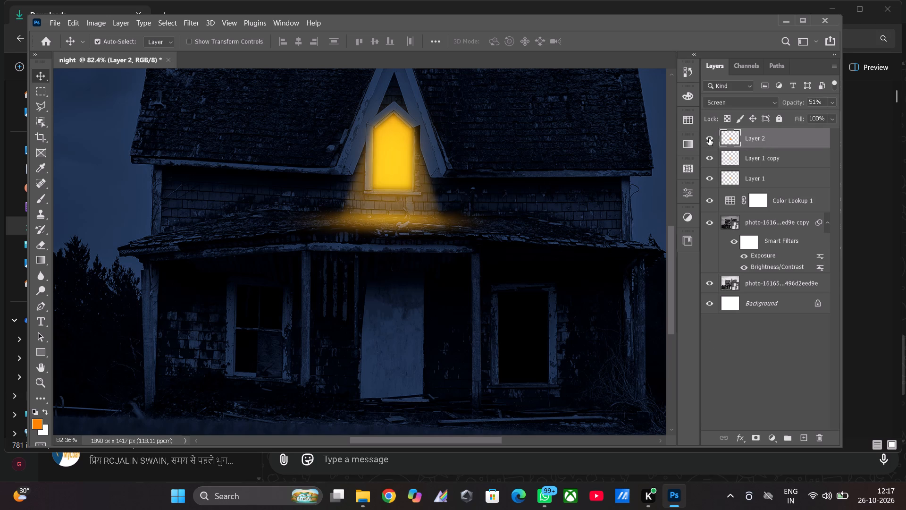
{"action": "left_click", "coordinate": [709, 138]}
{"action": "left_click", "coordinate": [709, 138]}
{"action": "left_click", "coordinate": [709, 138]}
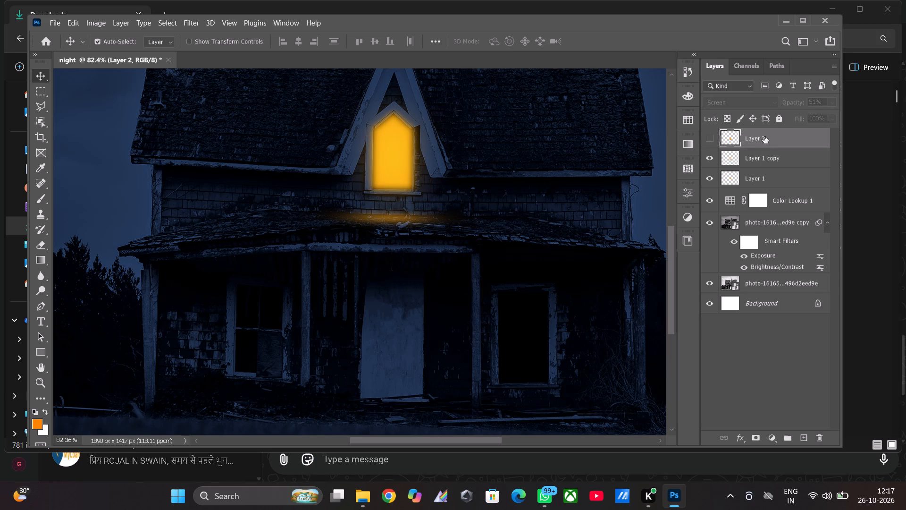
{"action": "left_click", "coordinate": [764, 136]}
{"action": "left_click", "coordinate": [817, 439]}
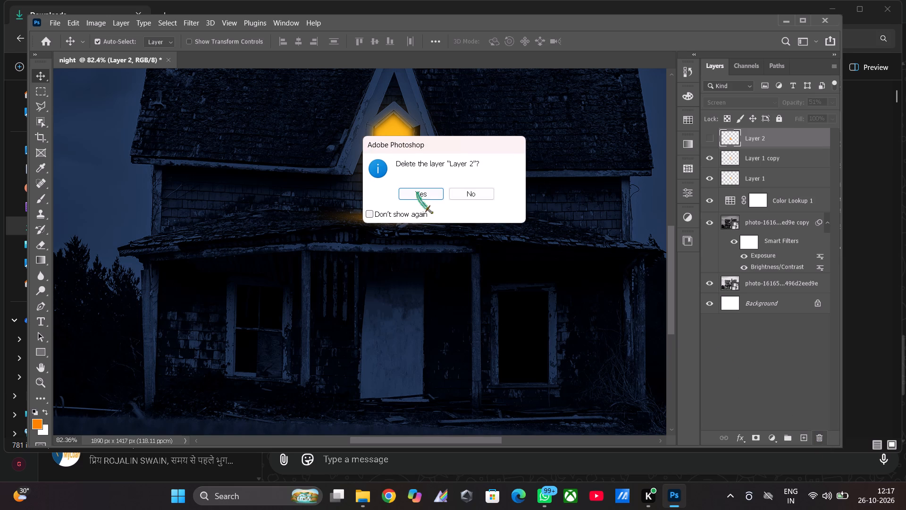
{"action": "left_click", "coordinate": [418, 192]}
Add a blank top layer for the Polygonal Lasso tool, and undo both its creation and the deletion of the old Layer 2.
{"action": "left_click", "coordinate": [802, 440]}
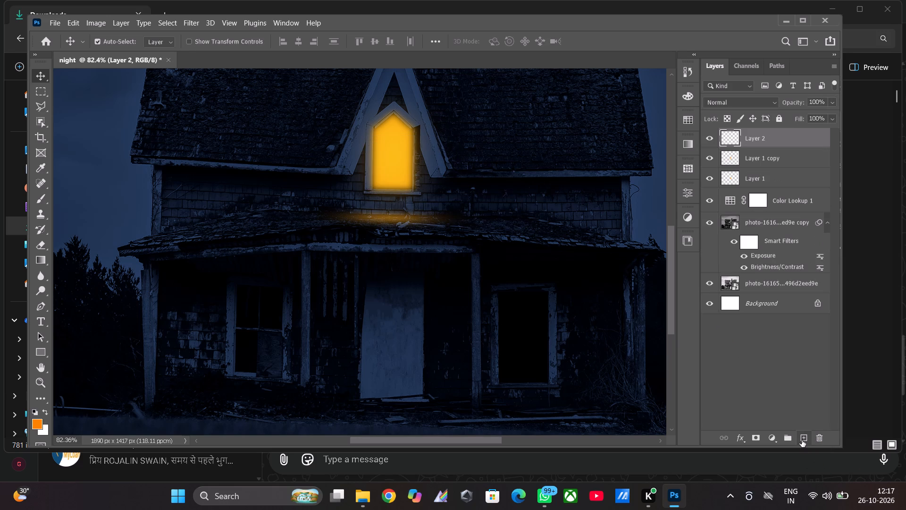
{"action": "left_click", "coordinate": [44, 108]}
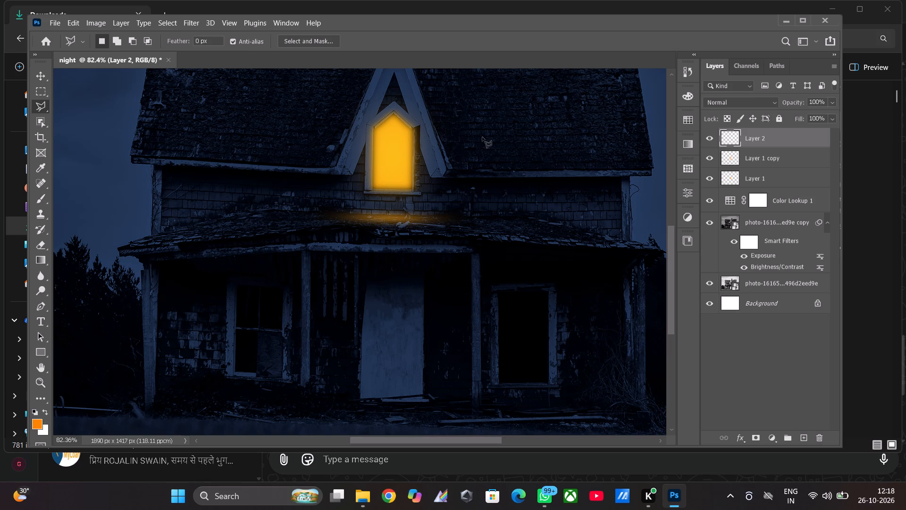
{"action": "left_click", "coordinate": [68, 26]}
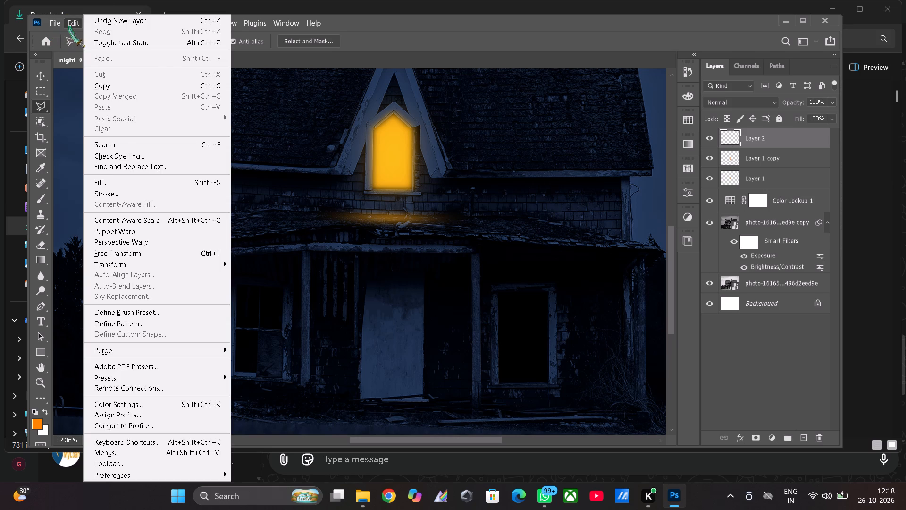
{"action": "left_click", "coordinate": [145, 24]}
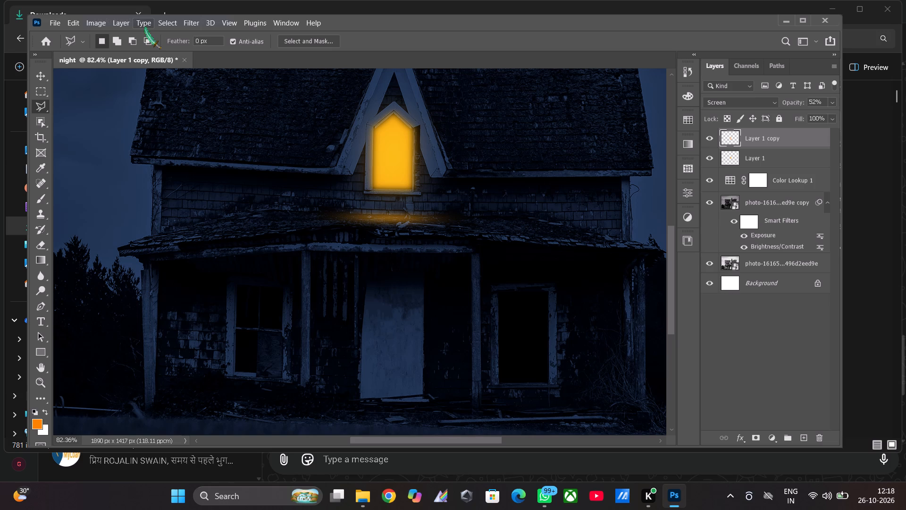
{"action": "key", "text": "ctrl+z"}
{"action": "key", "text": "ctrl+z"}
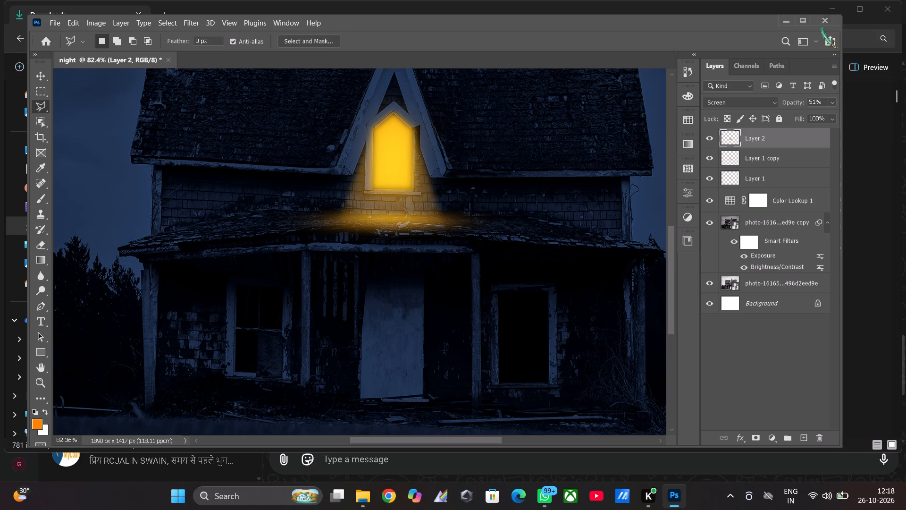
Maximize the window and run Apply Image on Layer 2 from the merged night RGB source, with Multiply blending at 100% opacity.
{"action": "left_click", "coordinate": [805, 20]}
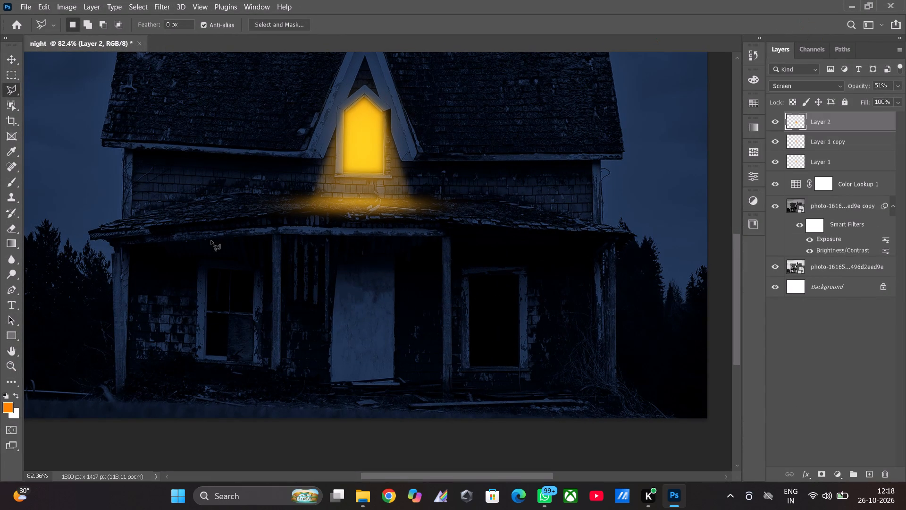
{"action": "left_click", "coordinate": [71, 9]}
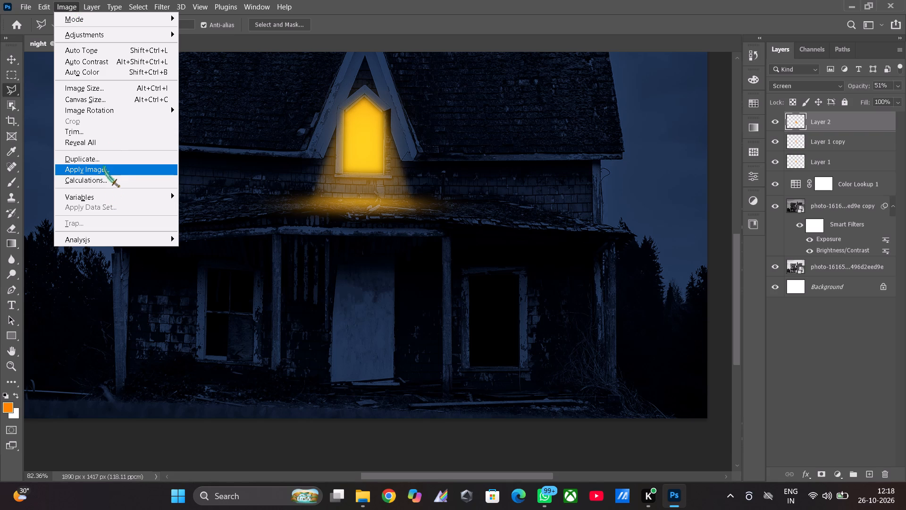
{"action": "left_click", "coordinate": [94, 35]}
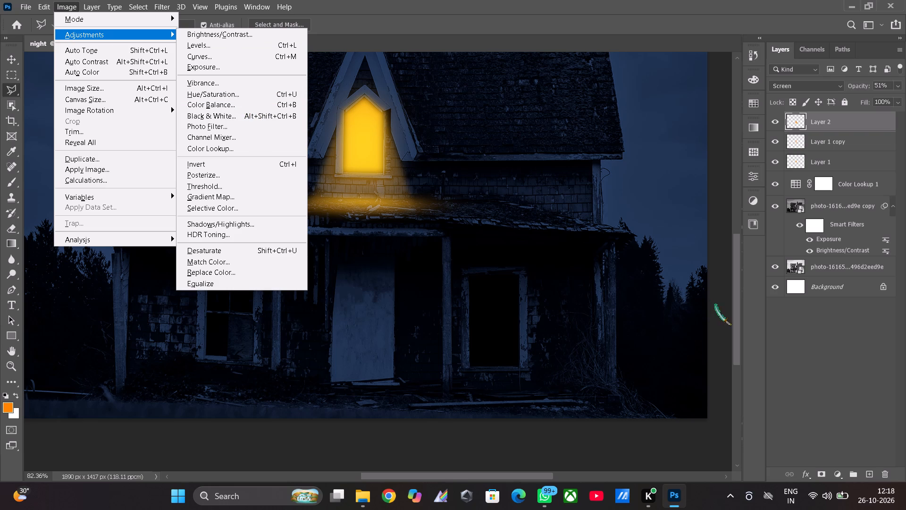
{"action": "left_click", "coordinate": [801, 333]}
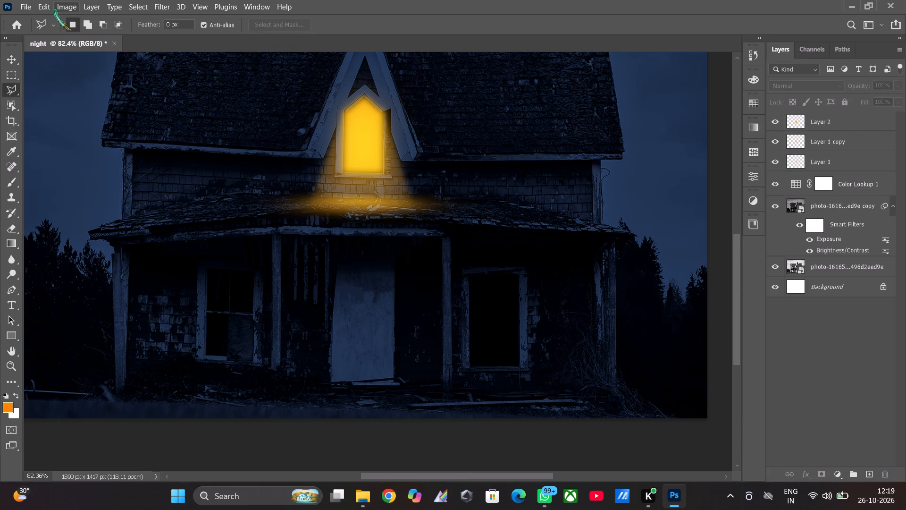
{"action": "left_click", "coordinate": [69, 9]}
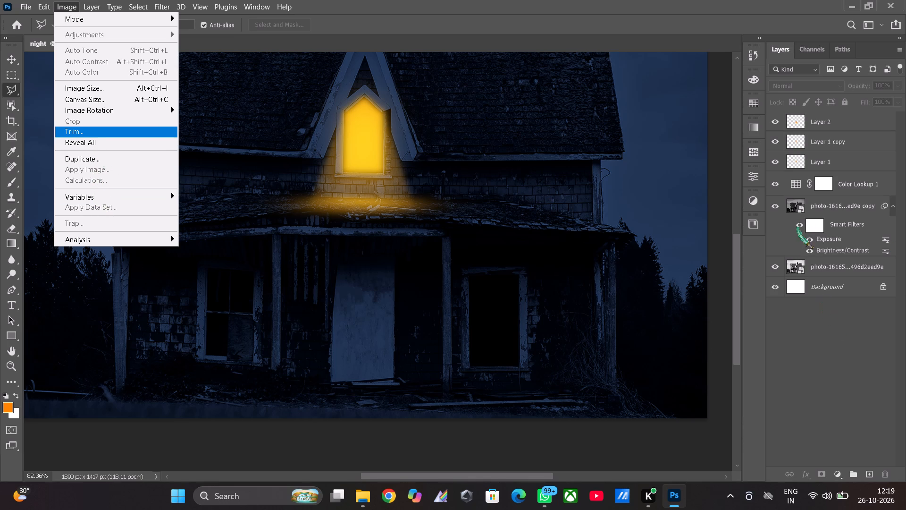
{"action": "left_click", "coordinate": [814, 123]}
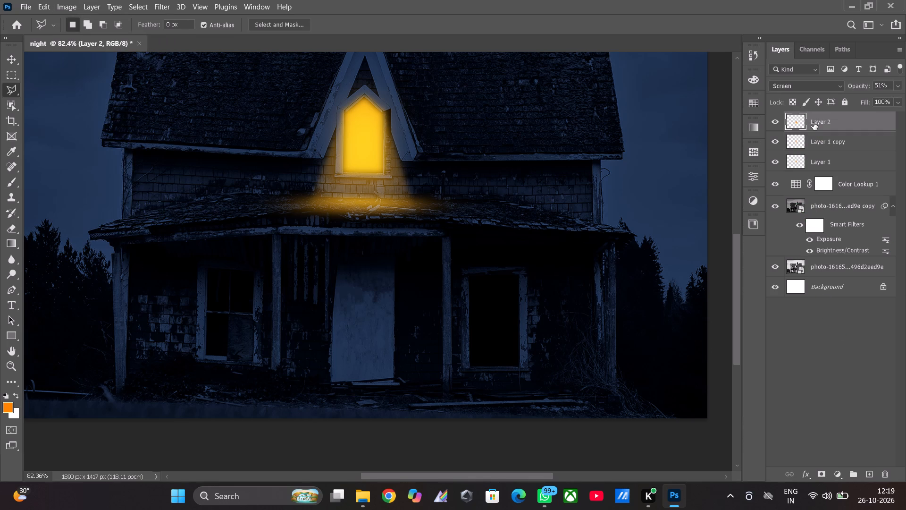
{"action": "left_click", "coordinate": [75, 8]}
{"action": "left_click", "coordinate": [86, 170]}
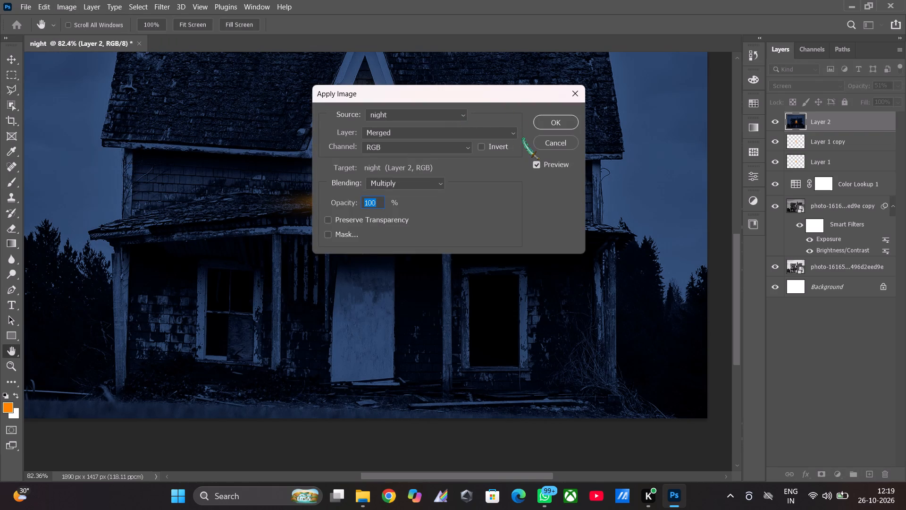
{"action": "left_click", "coordinate": [558, 118]}
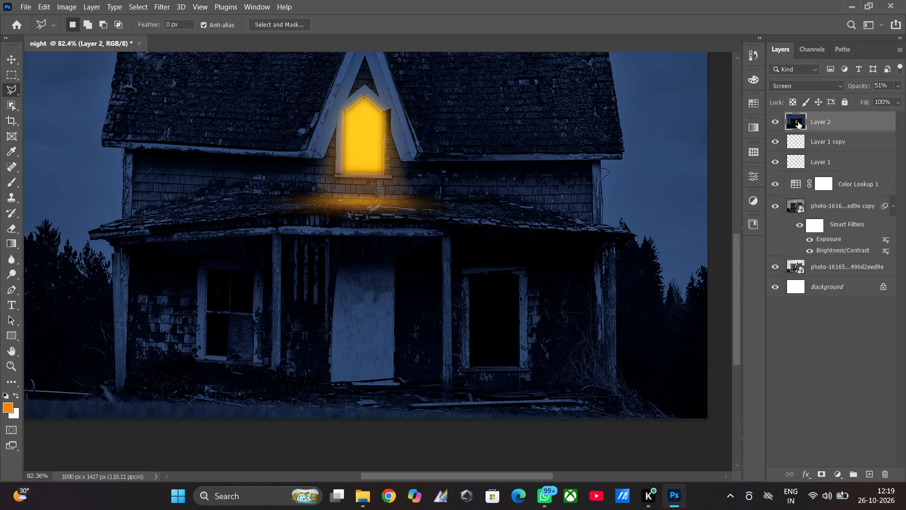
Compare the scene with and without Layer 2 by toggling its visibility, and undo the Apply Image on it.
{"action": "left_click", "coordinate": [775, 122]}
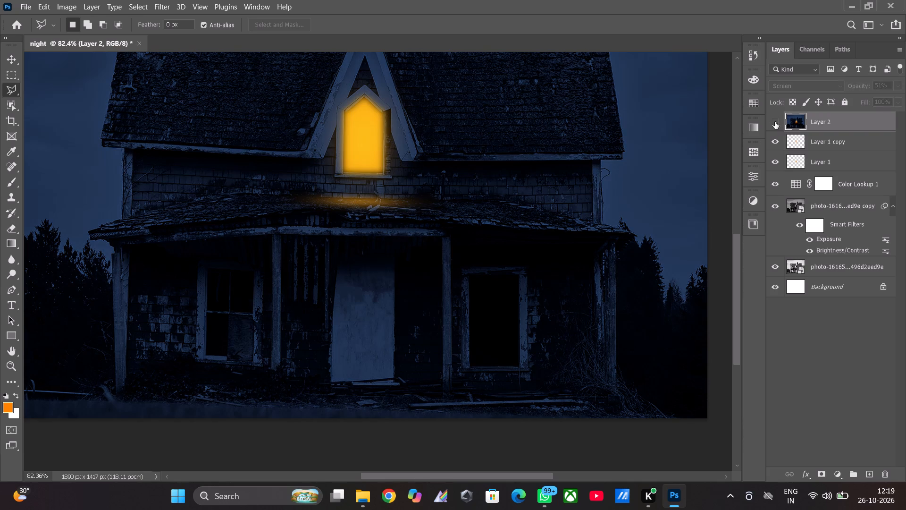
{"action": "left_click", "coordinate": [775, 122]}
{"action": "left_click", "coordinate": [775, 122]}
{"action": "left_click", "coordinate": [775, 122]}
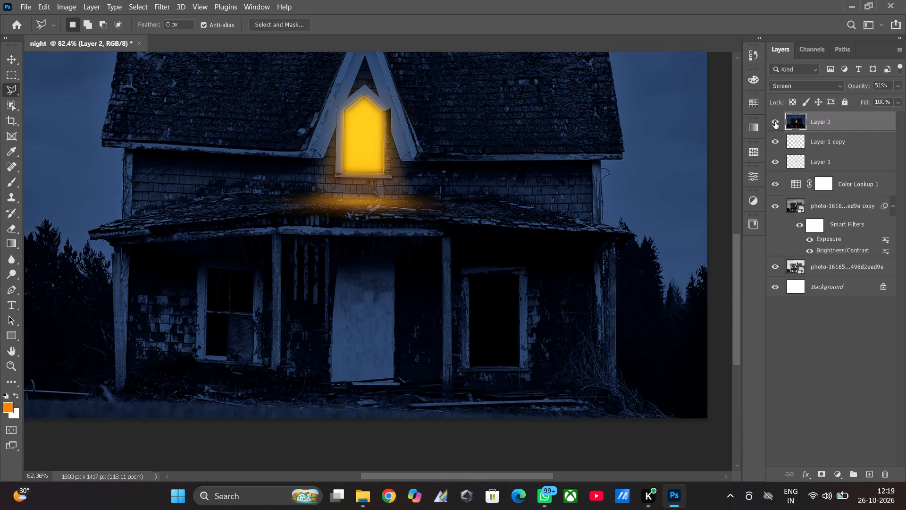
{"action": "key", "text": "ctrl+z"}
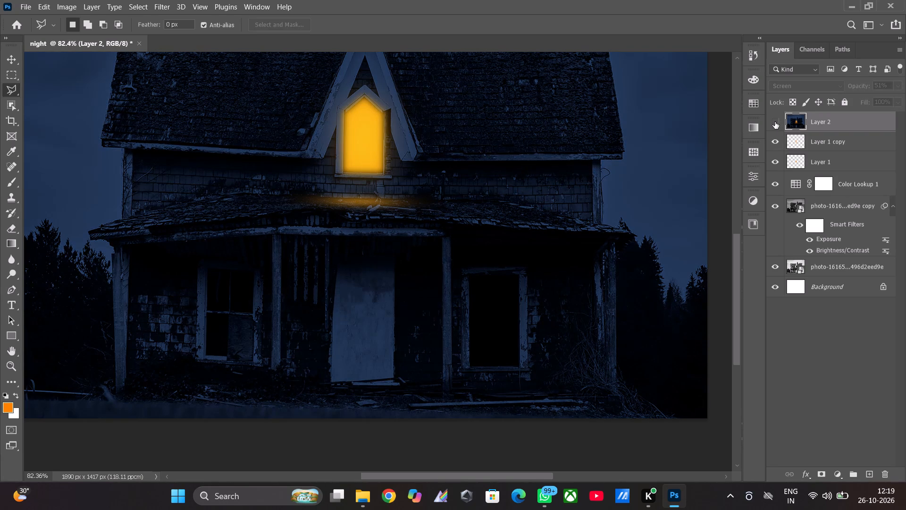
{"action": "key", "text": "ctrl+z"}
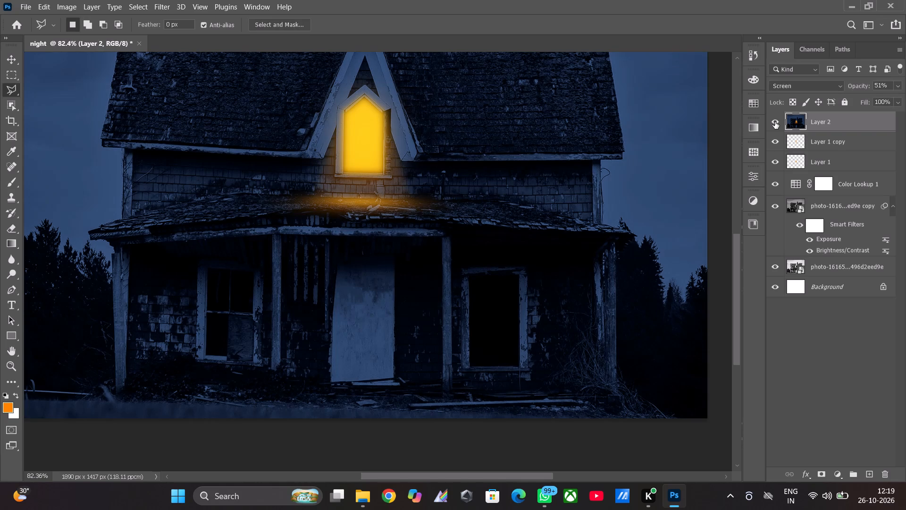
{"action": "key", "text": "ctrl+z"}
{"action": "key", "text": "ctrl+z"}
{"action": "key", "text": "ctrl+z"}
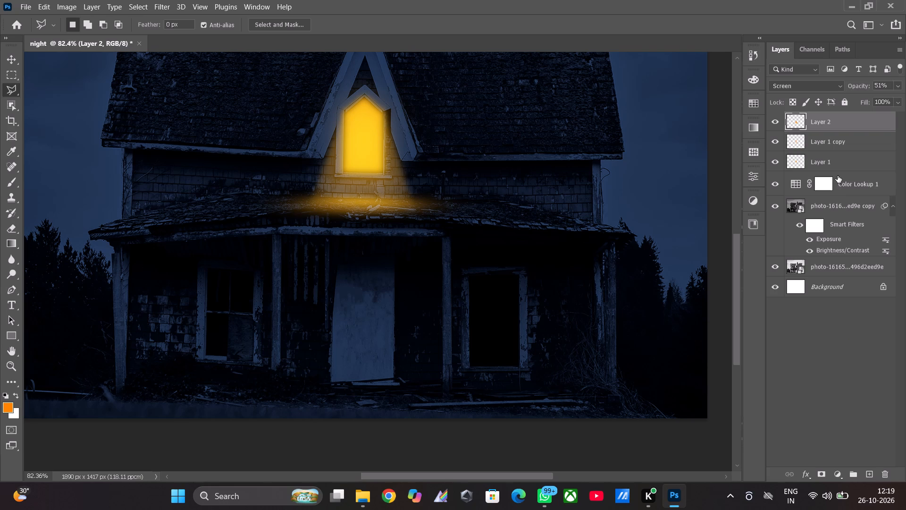
Soften the beam on Layer 2 with a Gaussian Blur of 1.1 pixels radius.
{"action": "right_click", "coordinate": [817, 118]}
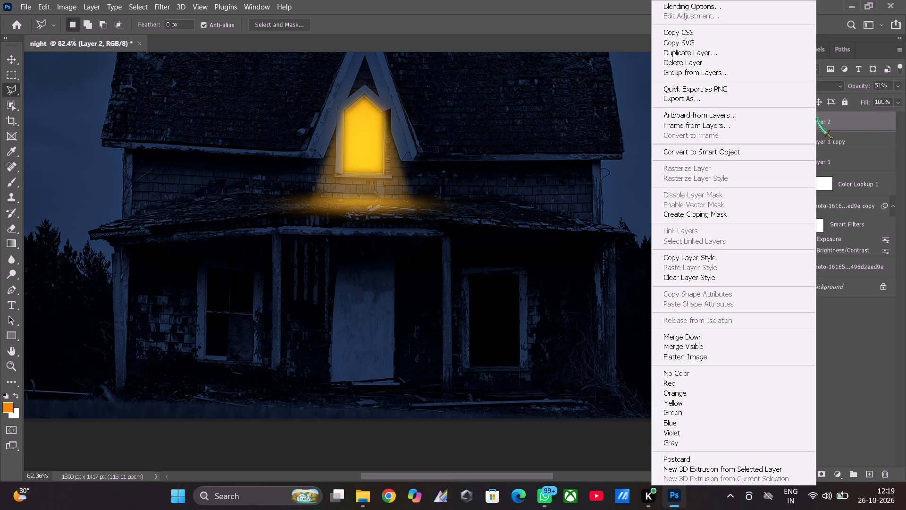
{"action": "left_click", "coordinate": [158, 4]}
{"action": "left_click", "coordinate": [158, 4]}
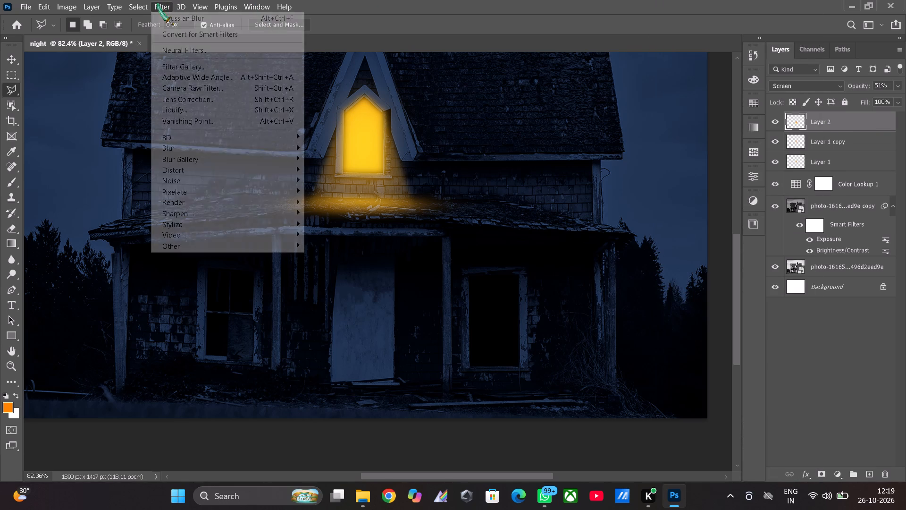
{"action": "left_click", "coordinate": [158, 4]}
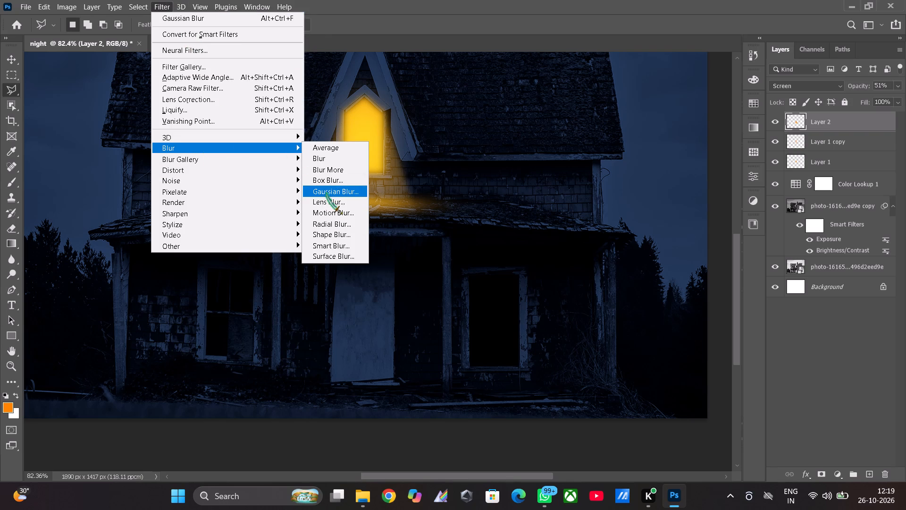
{"action": "left_click", "coordinate": [327, 193]}
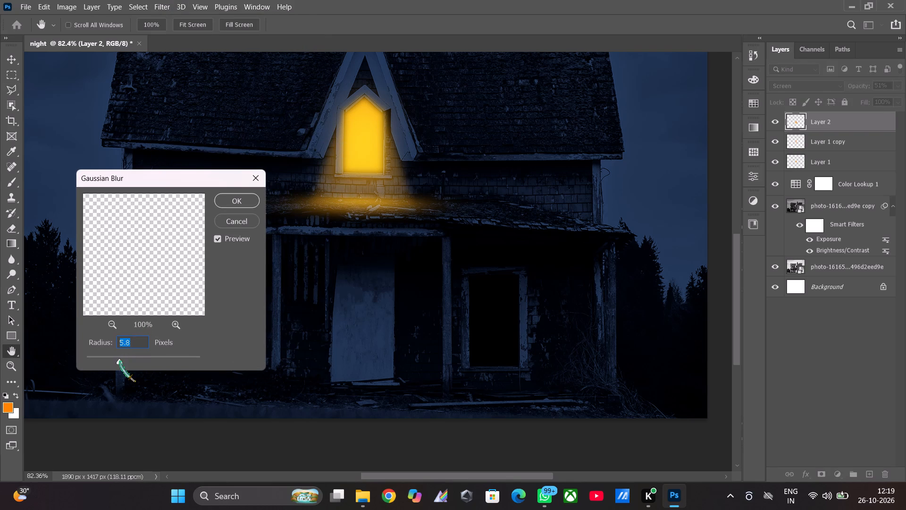
{"action": "left_click_drag", "start_coordinate": [119, 362], "coordinate": [96, 366]}
{"action": "left_click_drag", "start_coordinate": [96, 366], "coordinate": [98, 365]}
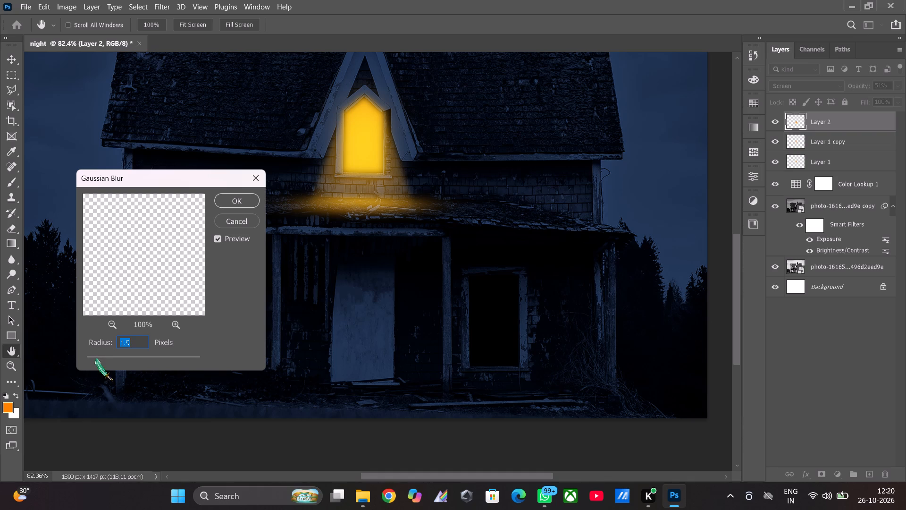
{"action": "left_click", "coordinate": [97, 359]}
{"action": "left_click_drag", "start_coordinate": [93, 364], "coordinate": [69, 362]}
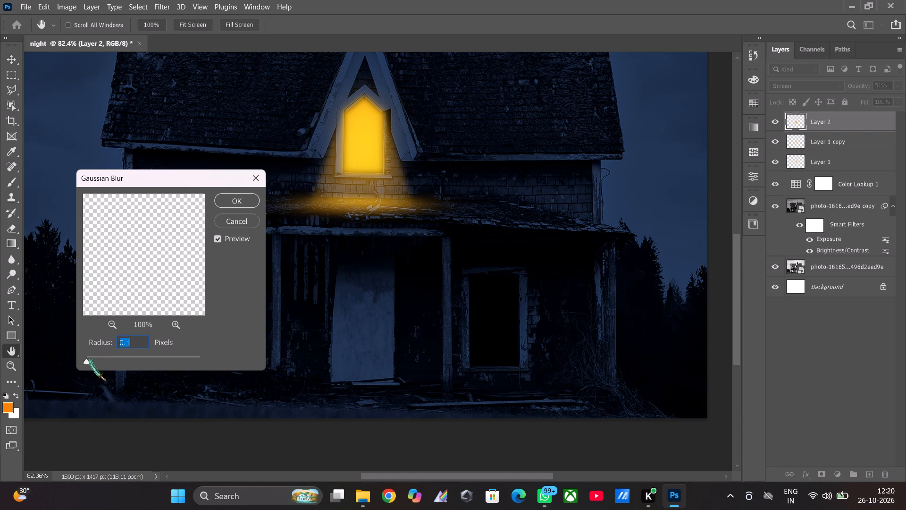
{"action": "left_click", "coordinate": [93, 357]}
{"action": "left_click", "coordinate": [239, 197]}
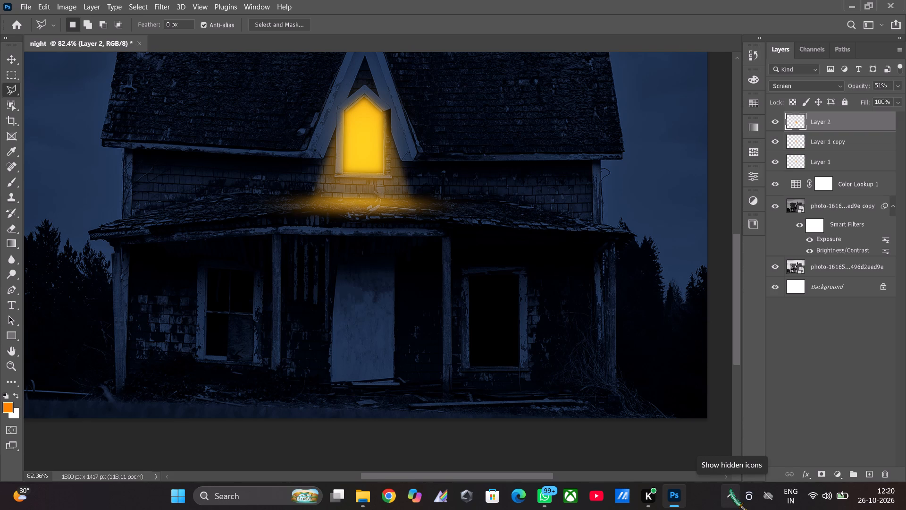
Adjust the Hue/Saturation of the Layer 2 beam to hue -9, saturation +15 and lightness +18.
{"action": "left_click", "coordinate": [814, 393]}
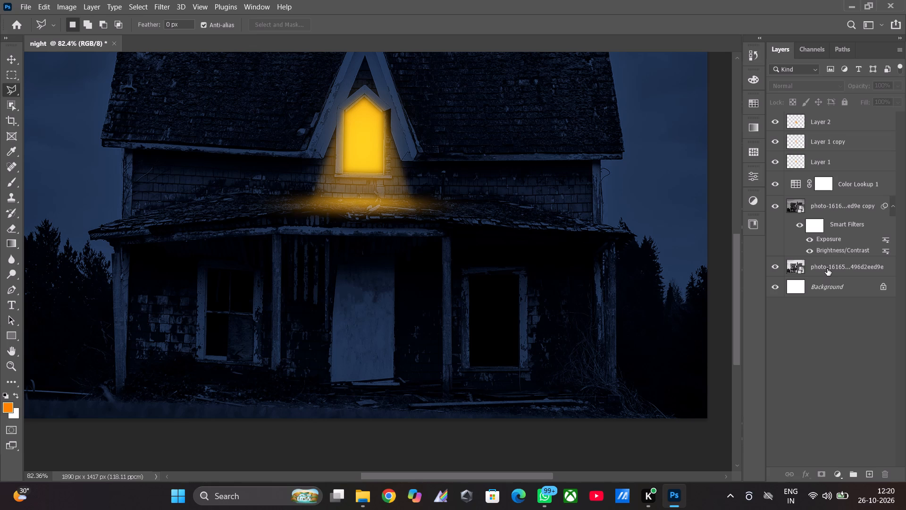
{"action": "left_click", "coordinate": [840, 121]}
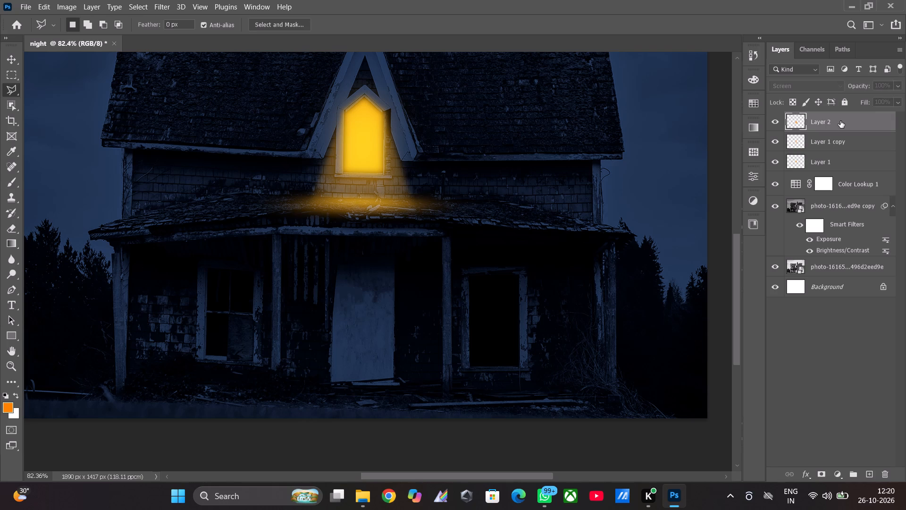
{"action": "left_click", "coordinate": [69, 9]}
{"action": "left_click", "coordinate": [95, 34]}
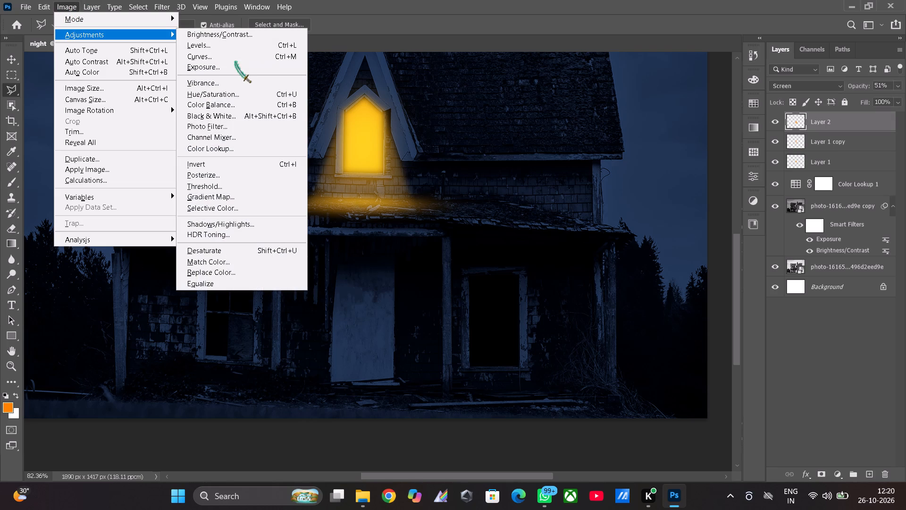
{"action": "left_click", "coordinate": [228, 96]}
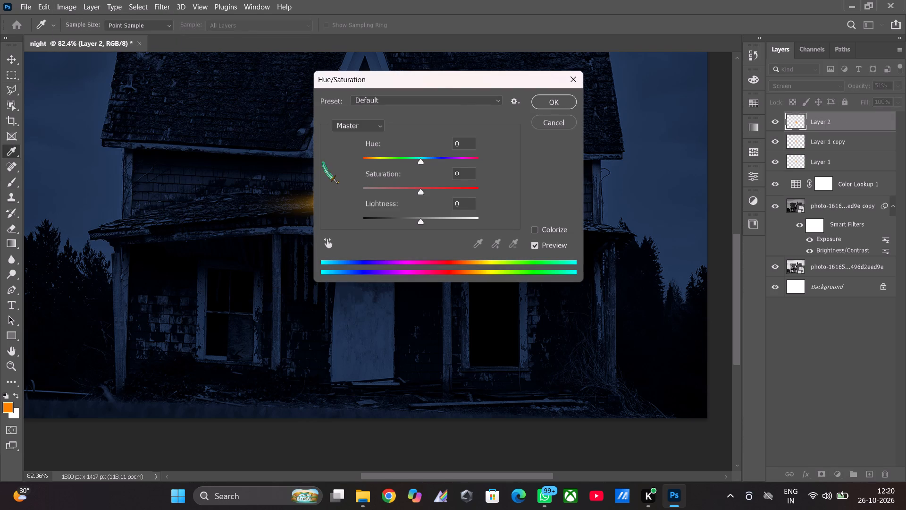
{"action": "left_click_drag", "start_coordinate": [445, 84], "coordinate": [205, 221]}
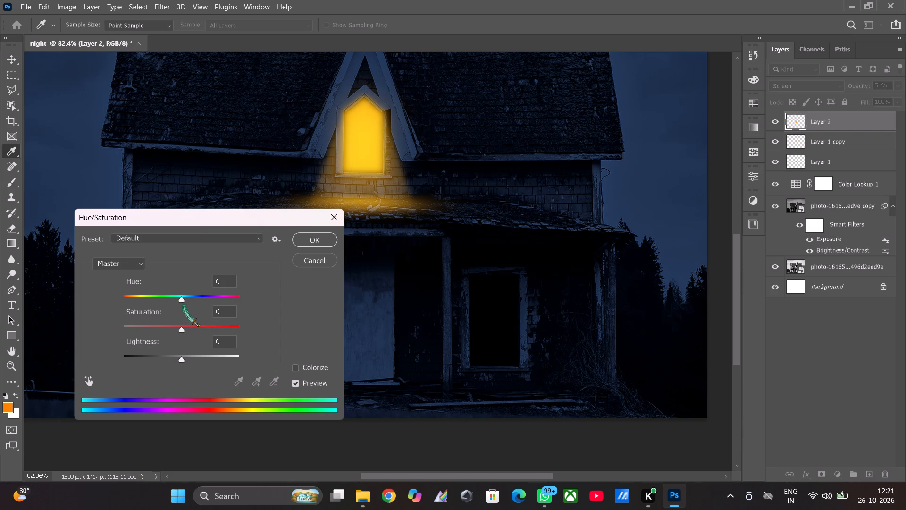
{"action": "left_click_drag", "start_coordinate": [184, 305], "coordinate": [184, 299]}
{"action": "left_click_drag", "start_coordinate": [181, 299], "coordinate": [112, 288]}
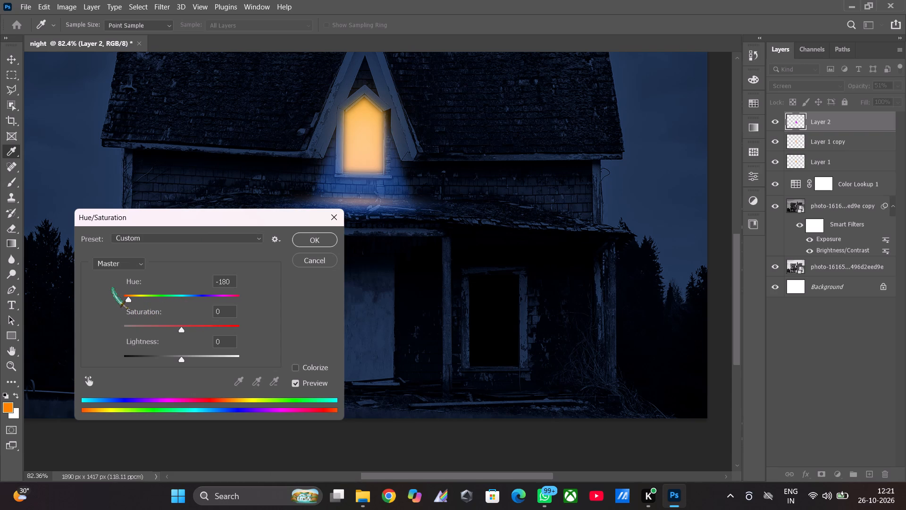
{"action": "left_click_drag", "start_coordinate": [112, 288], "coordinate": [185, 308]}
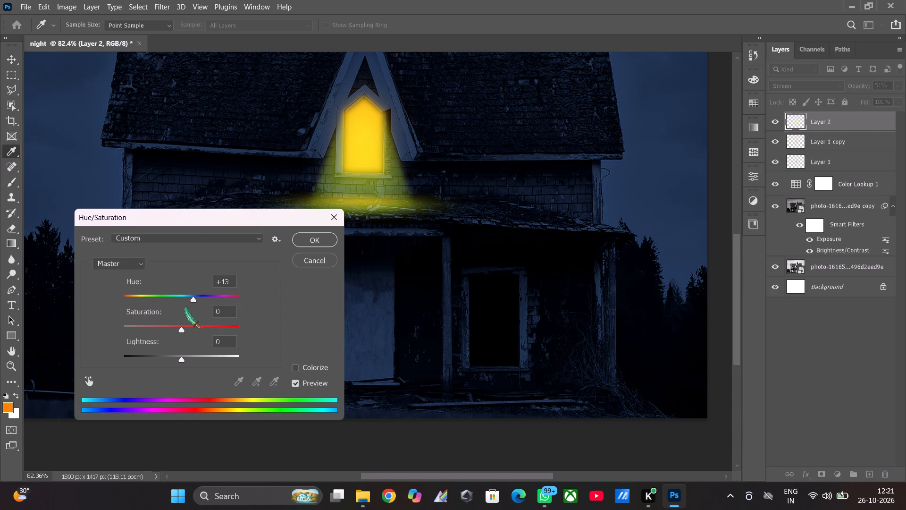
{"action": "left_click_drag", "start_coordinate": [185, 308], "coordinate": [189, 306]}
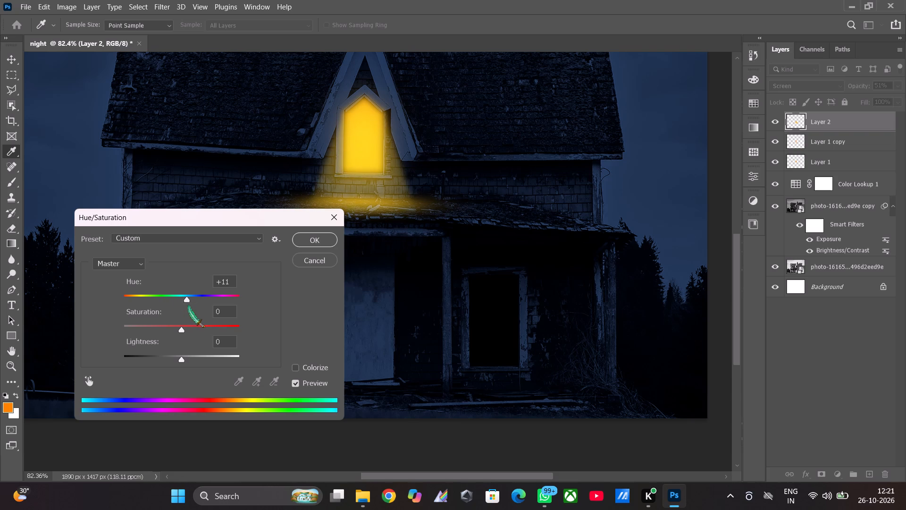
{"action": "left_click_drag", "start_coordinate": [189, 306], "coordinate": [172, 306]}
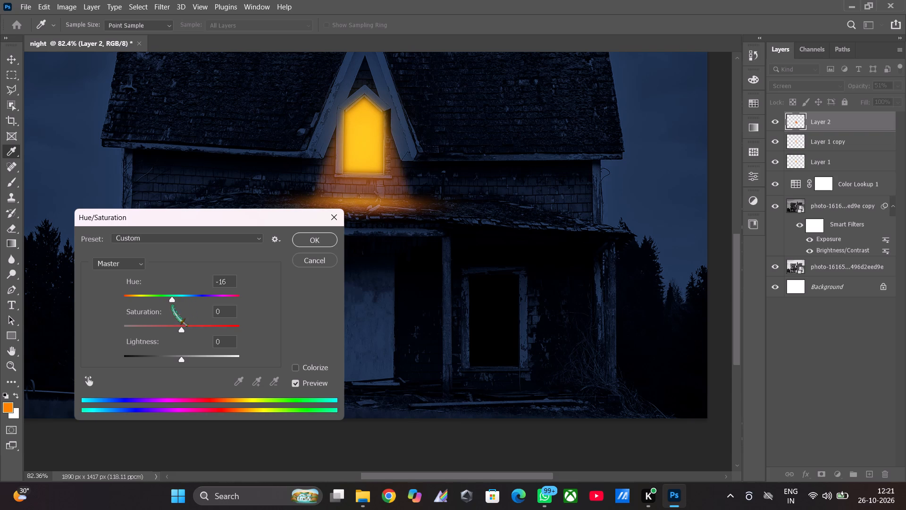
{"action": "left_click_drag", "start_coordinate": [172, 306], "coordinate": [176, 306]}
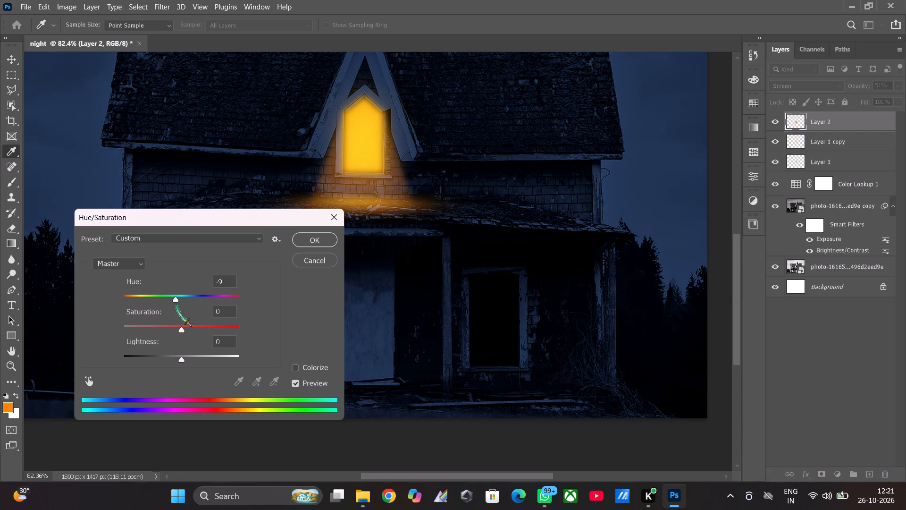
{"action": "left_click_drag", "start_coordinate": [176, 306], "coordinate": [176, 306]}
{"action": "left_click_drag", "start_coordinate": [181, 329], "coordinate": [237, 337]}
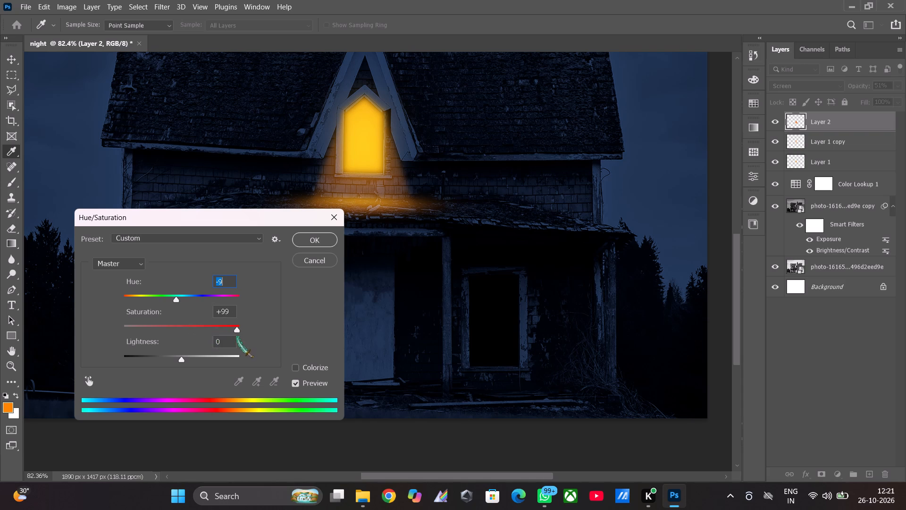
{"action": "left_click_drag", "start_coordinate": [237, 337], "coordinate": [191, 336]}
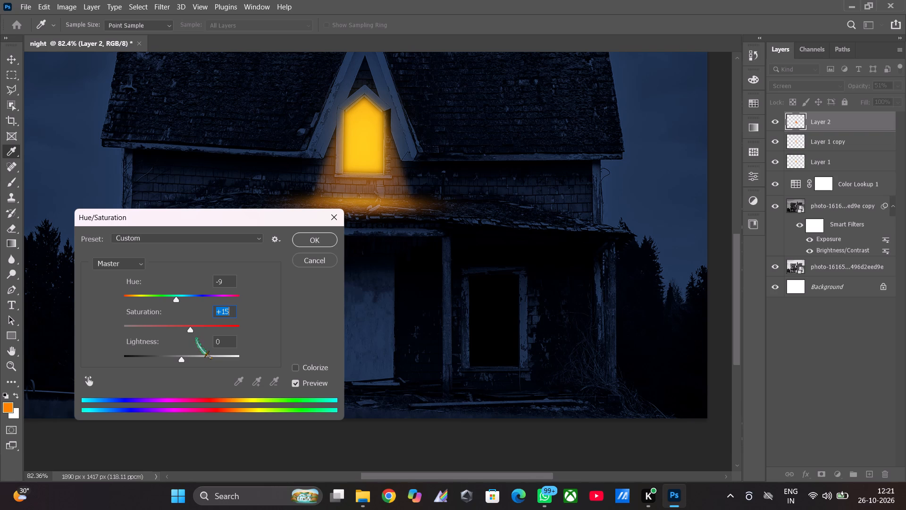
{"action": "left_click_drag", "start_coordinate": [183, 358], "coordinate": [199, 362]}
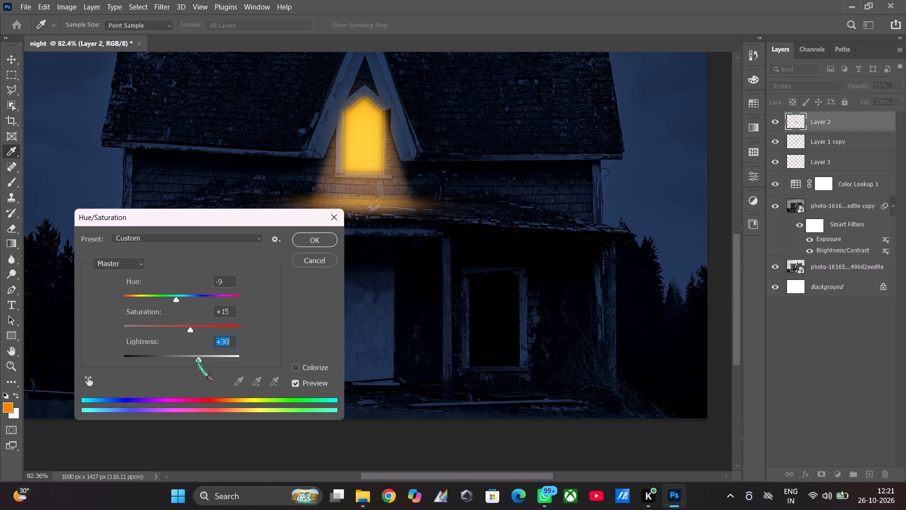
{"action": "left_click_drag", "start_coordinate": [199, 360], "coordinate": [193, 361]}
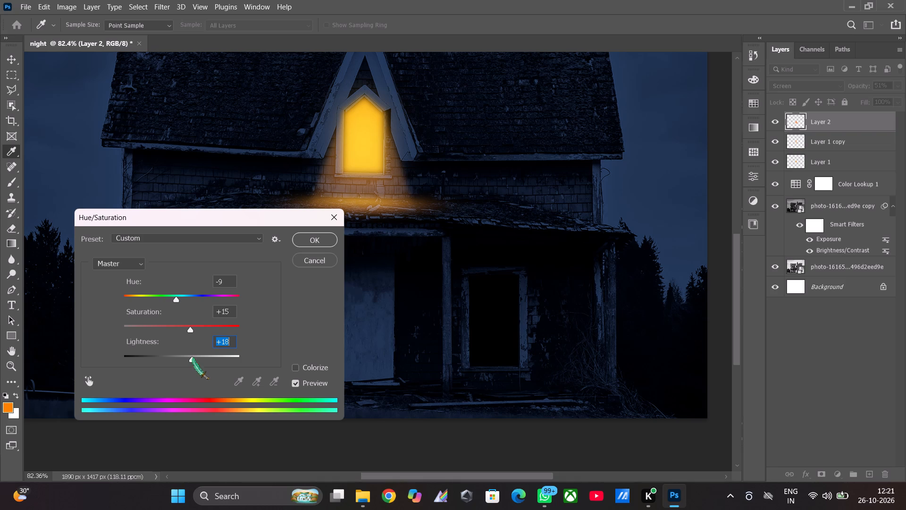
{"action": "left_click", "coordinate": [312, 243]}
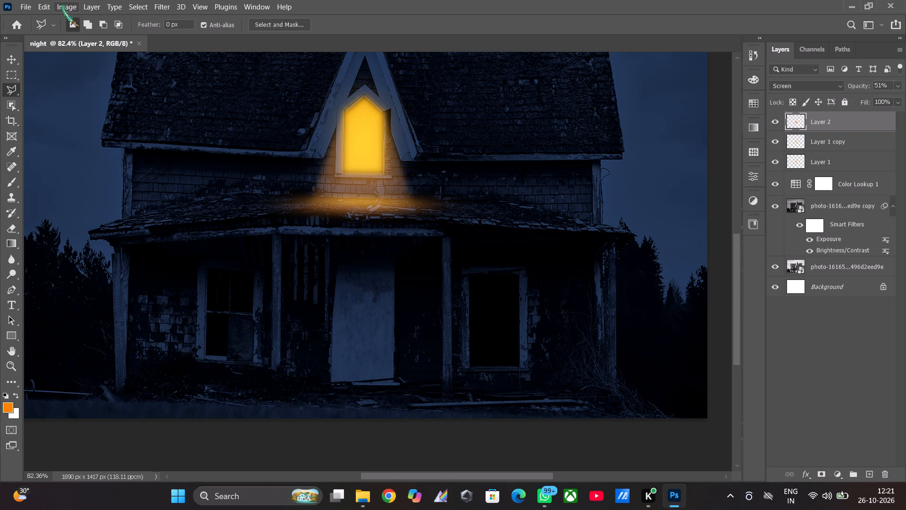
Adjust the Hue/Saturation of Layer 1 copy to hue -8, saturation +16 and lightness +10.
{"action": "left_click", "coordinate": [822, 144]}
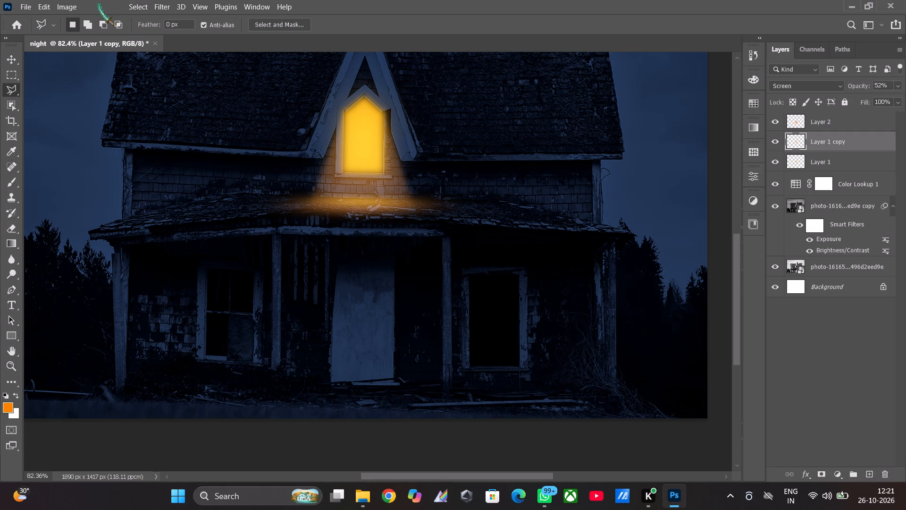
{"action": "left_click", "coordinate": [67, 3]}
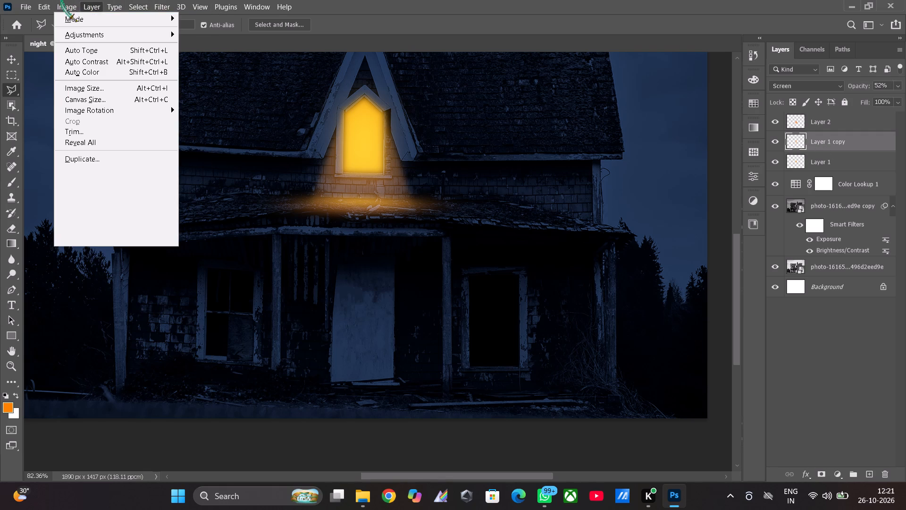
{"action": "left_click", "coordinate": [75, 32]}
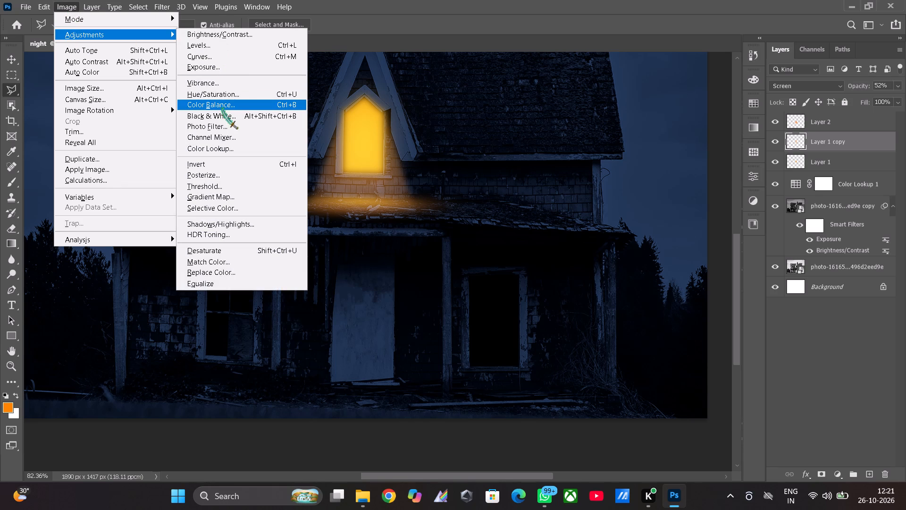
{"action": "left_click", "coordinate": [222, 94]}
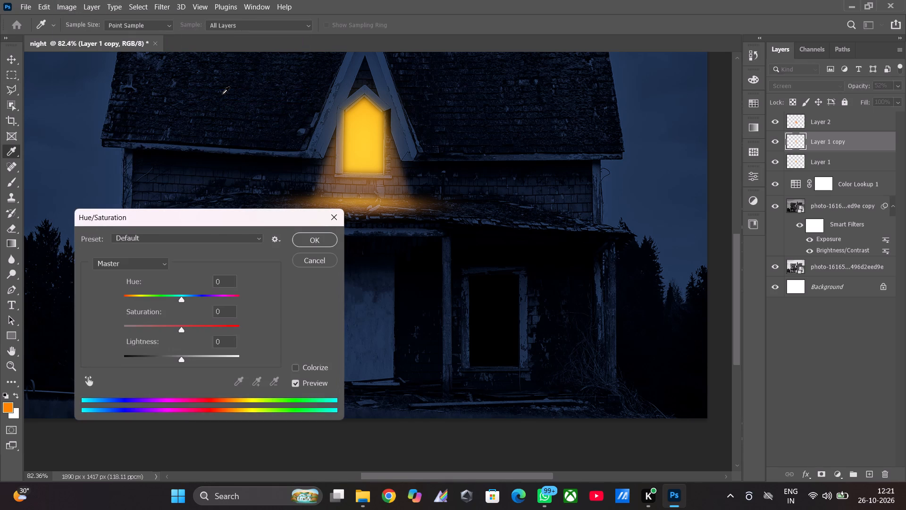
{"action": "left_click_drag", "start_coordinate": [183, 301], "coordinate": [177, 301]}
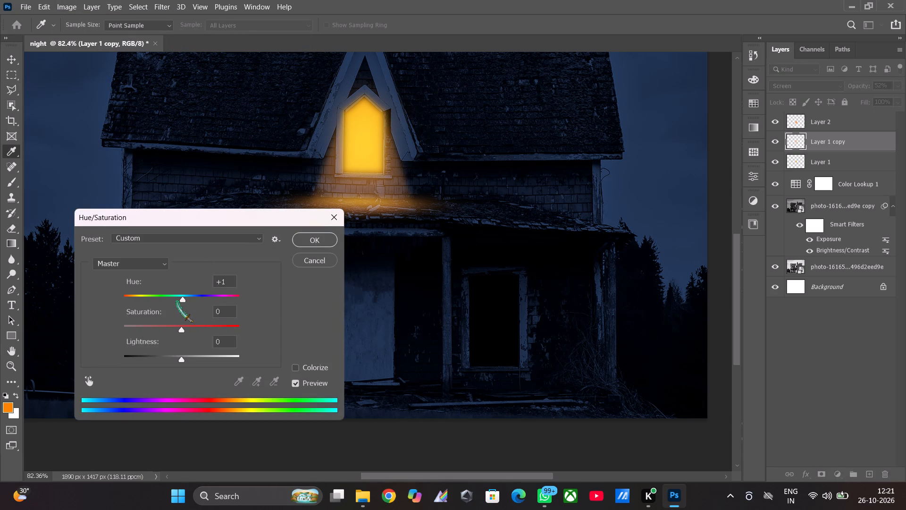
{"action": "left_click_drag", "start_coordinate": [177, 301], "coordinate": [171, 301]}
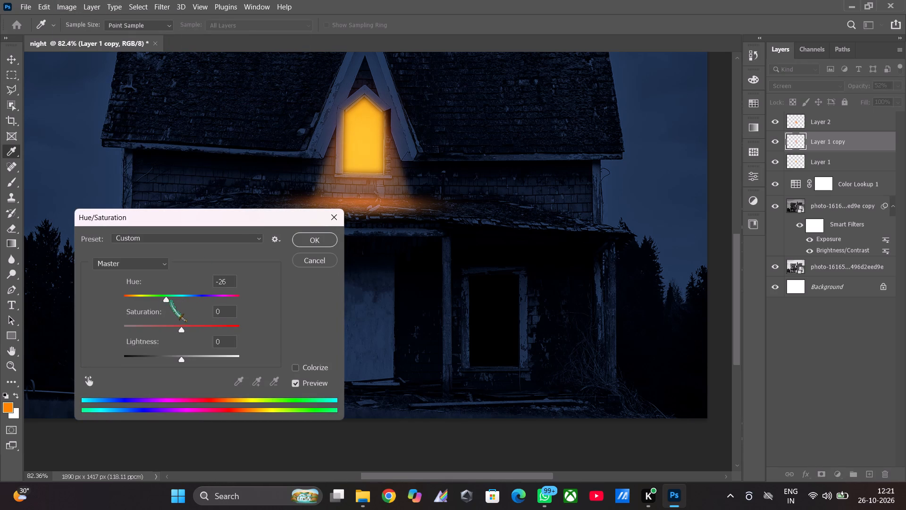
{"action": "left_click_drag", "start_coordinate": [171, 301], "coordinate": [172, 300]}
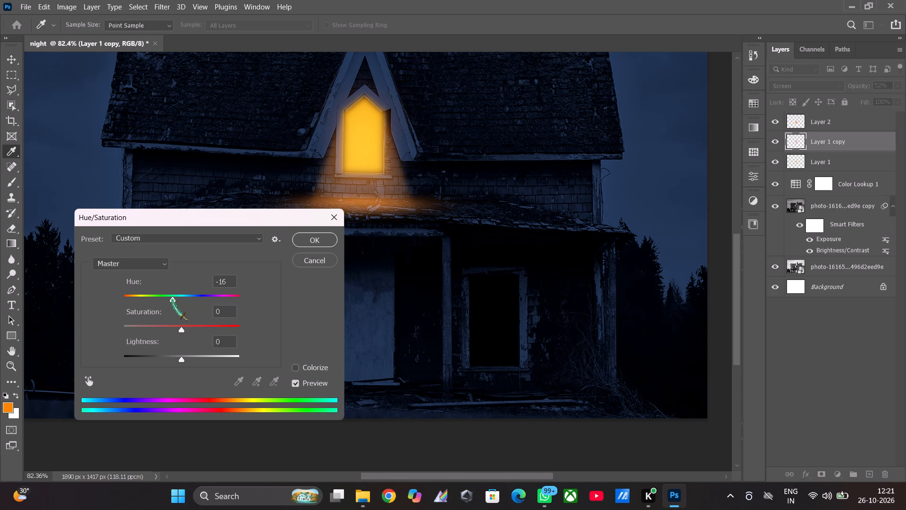
{"action": "left_click_drag", "start_coordinate": [172, 300], "coordinate": [177, 299]}
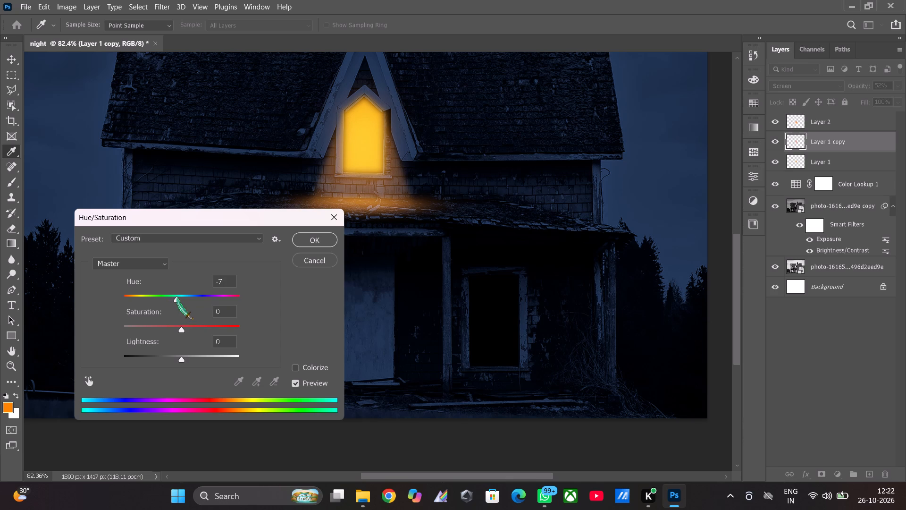
{"action": "left_click_drag", "start_coordinate": [177, 299], "coordinate": [177, 299]}
{"action": "left_click_drag", "start_coordinate": [184, 331], "coordinate": [230, 333]}
{"action": "left_click_drag", "start_coordinate": [230, 333], "coordinate": [191, 332]}
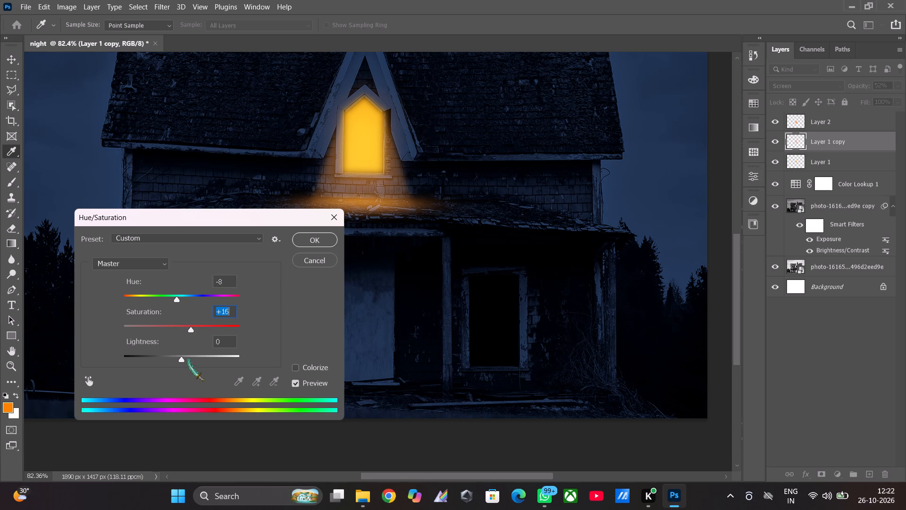
{"action": "left_click", "coordinate": [187, 355]}
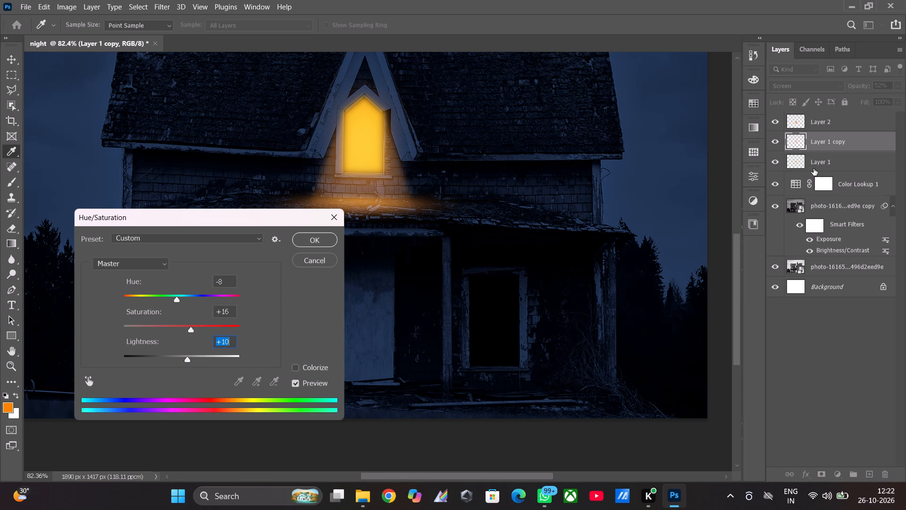
{"action": "left_click", "coordinate": [814, 168]}
{"action": "left_click", "coordinate": [812, 157]}
{"action": "left_click", "coordinate": [315, 238]}
Adjust the Hue/Saturation of the Layer 1 window glow to hue -9, saturation +18 and lightness +6.
{"action": "left_click", "coordinate": [809, 163]}
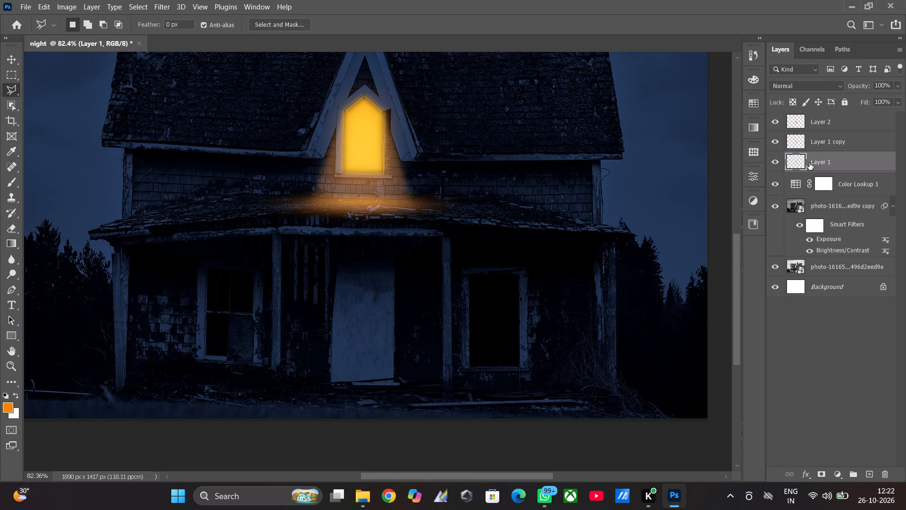
{"action": "left_click", "coordinate": [65, 9]}
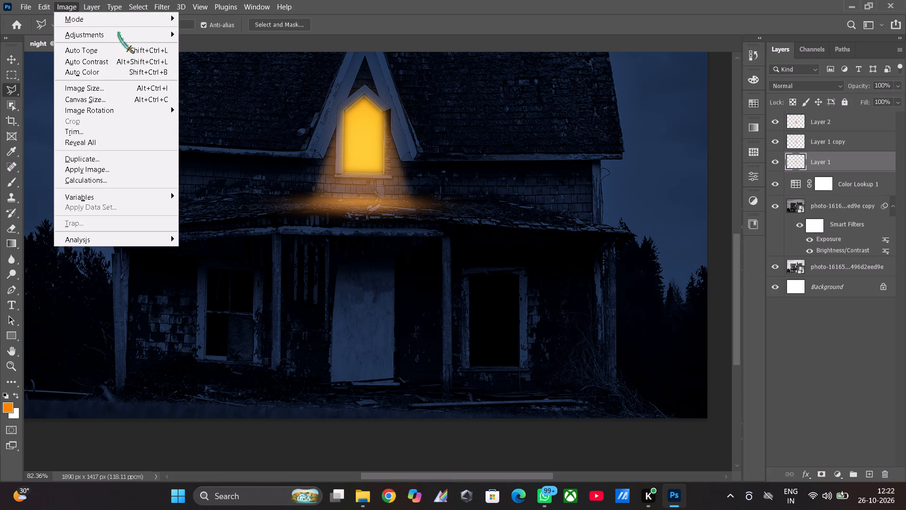
{"action": "left_click", "coordinate": [118, 34]}
{"action": "left_click", "coordinate": [213, 94]}
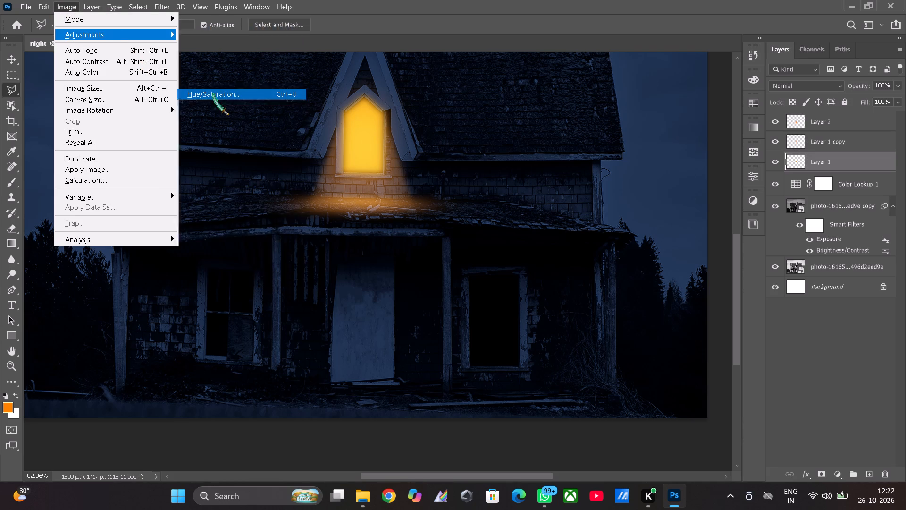
{"action": "left_click_drag", "start_coordinate": [181, 298], "coordinate": [177, 300]}
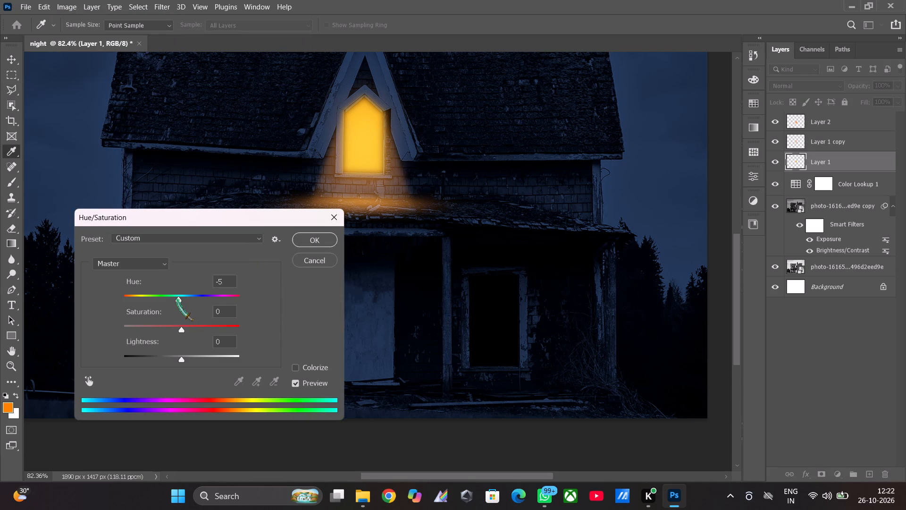
{"action": "left_click_drag", "start_coordinate": [177, 300], "coordinate": [176, 299]}
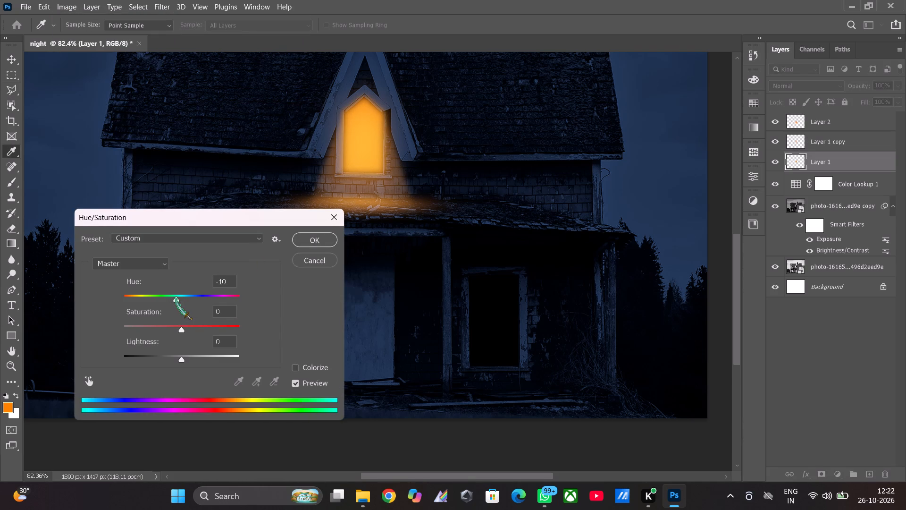
{"action": "left_click_drag", "start_coordinate": [176, 299], "coordinate": [176, 299]}
{"action": "left_click_drag", "start_coordinate": [180, 331], "coordinate": [199, 332]}
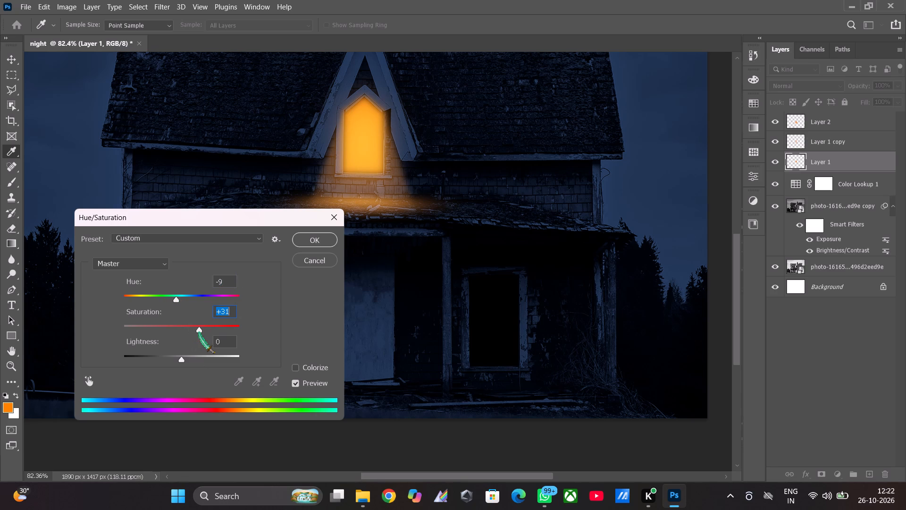
{"action": "left_click_drag", "start_coordinate": [196, 332], "coordinate": [187, 331]}
{"action": "left_click", "coordinate": [189, 331]}
{"action": "left_click", "coordinate": [182, 357]}
{"action": "left_click", "coordinate": [879, 399]}
{"action": "left_click", "coordinate": [818, 124]}
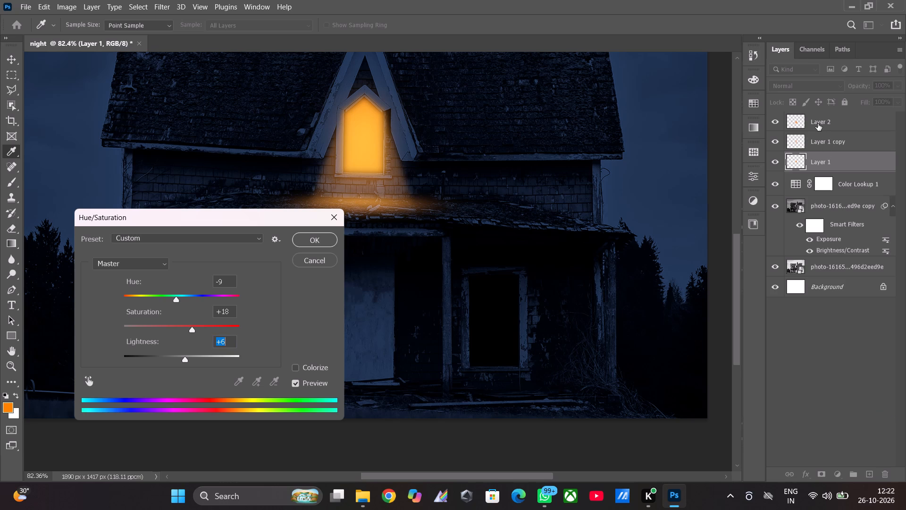
{"action": "left_click", "coordinate": [838, 183]}
{"action": "left_click", "coordinate": [313, 245]}
Apply a Vibrance adjustment to the Layer 2 beam with vibrance +38 and saturation +26.
{"action": "left_click", "coordinate": [814, 124]}
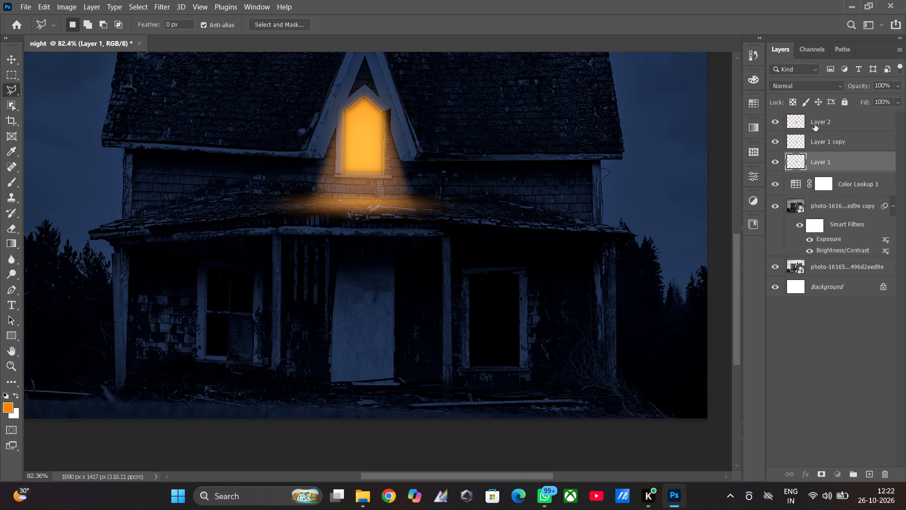
{"action": "left_click", "coordinate": [62, 12]}
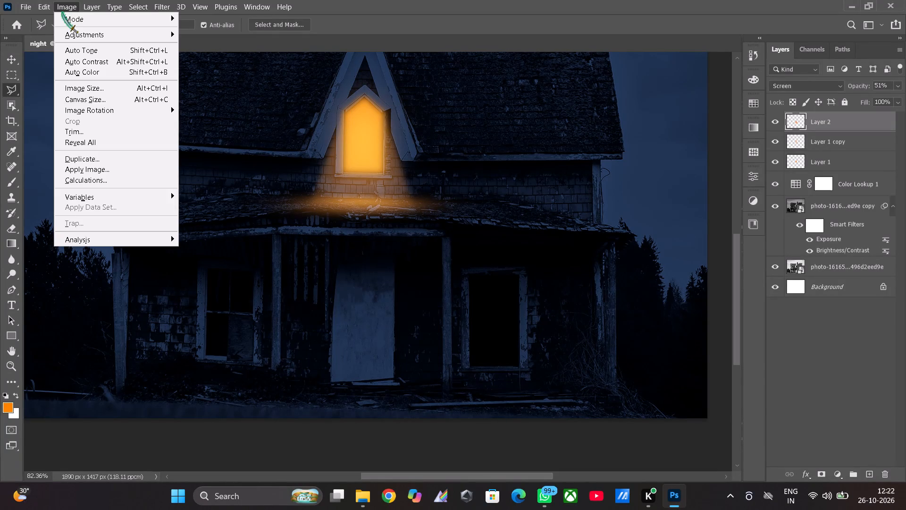
{"action": "left_click", "coordinate": [101, 34]}
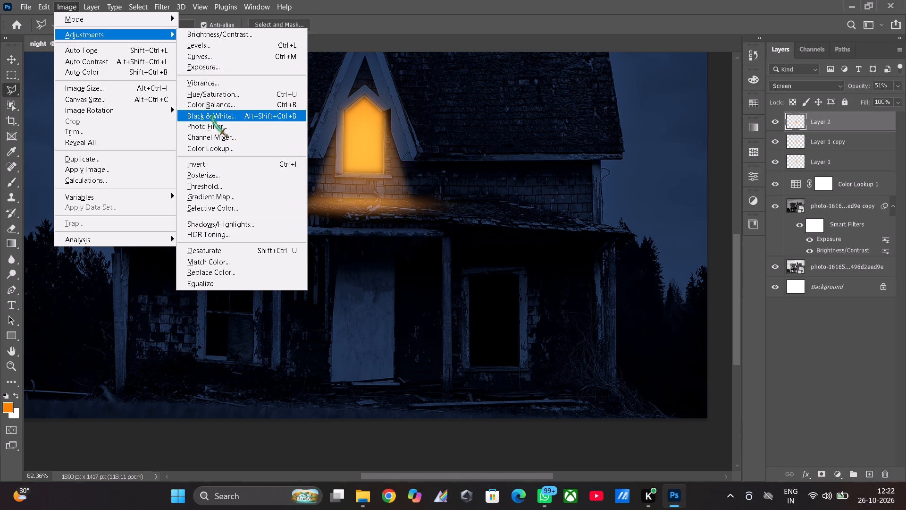
{"action": "left_click", "coordinate": [218, 88]}
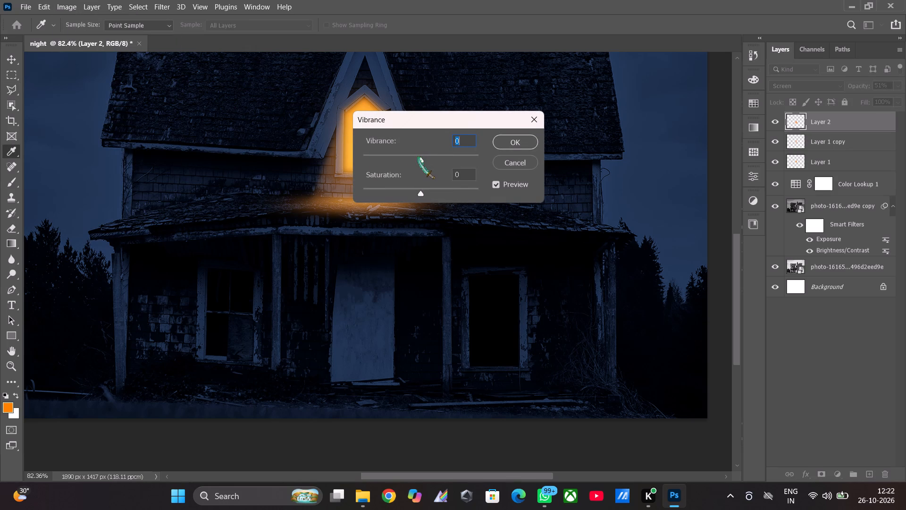
{"action": "left_click_drag", "start_coordinate": [419, 158], "coordinate": [447, 172]}
{"action": "left_click_drag", "start_coordinate": [447, 172], "coordinate": [443, 173]}
{"action": "left_click_drag", "start_coordinate": [443, 173], "coordinate": [443, 174]}
{"action": "left_click", "coordinate": [430, 188]}
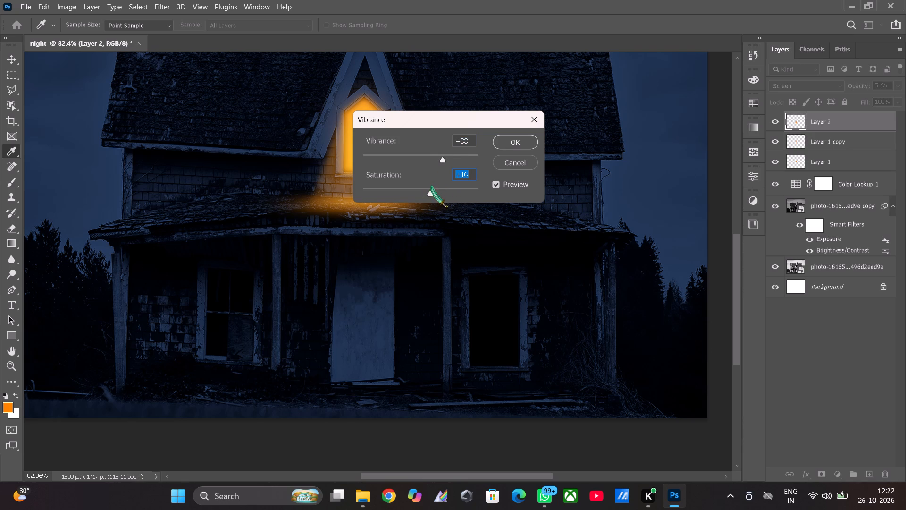
{"action": "left_click", "coordinate": [436, 191]}
{"action": "left_click", "coordinate": [517, 144]}
Apply a Vibrance adjustment to Layer 1 copy with vibrance +24 and moderately increased saturation.
{"action": "left_click", "coordinate": [817, 143]}
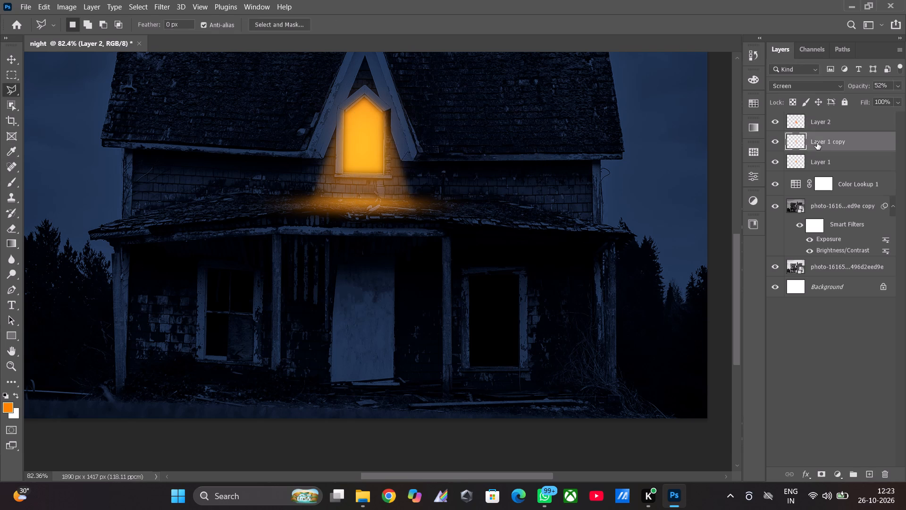
{"action": "left_click", "coordinate": [69, 5]}
{"action": "left_click", "coordinate": [94, 36]}
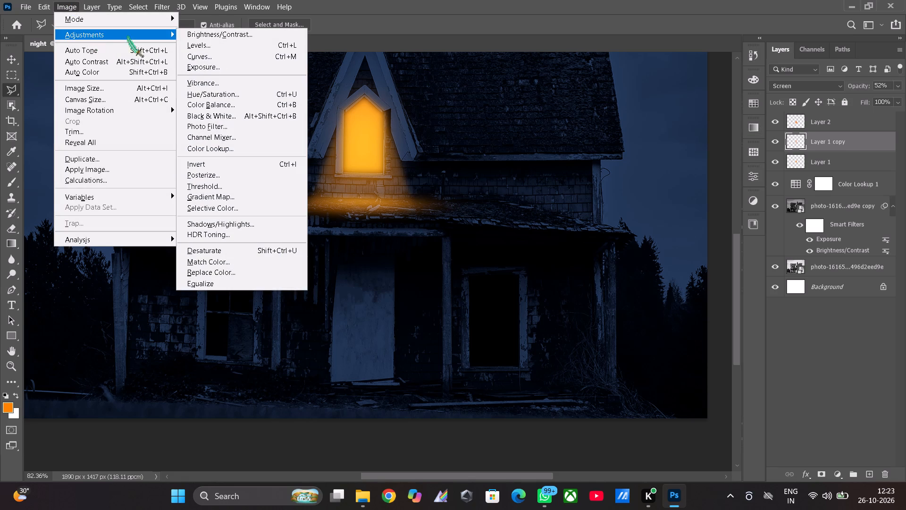
{"action": "left_click", "coordinate": [210, 85]}
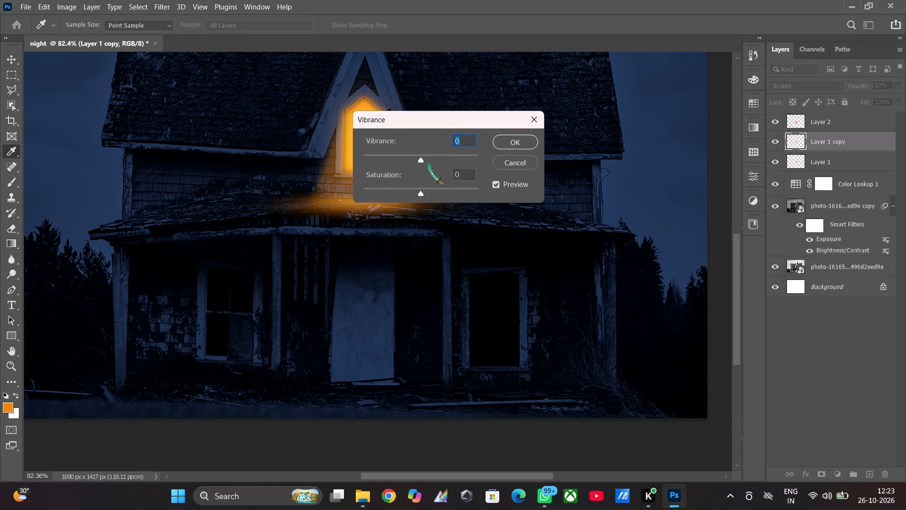
{"action": "left_click", "coordinate": [431, 153]}
{"action": "left_click", "coordinate": [431, 153]}
{"action": "left_click", "coordinate": [432, 189]}
{"action": "left_click", "coordinate": [516, 142]}
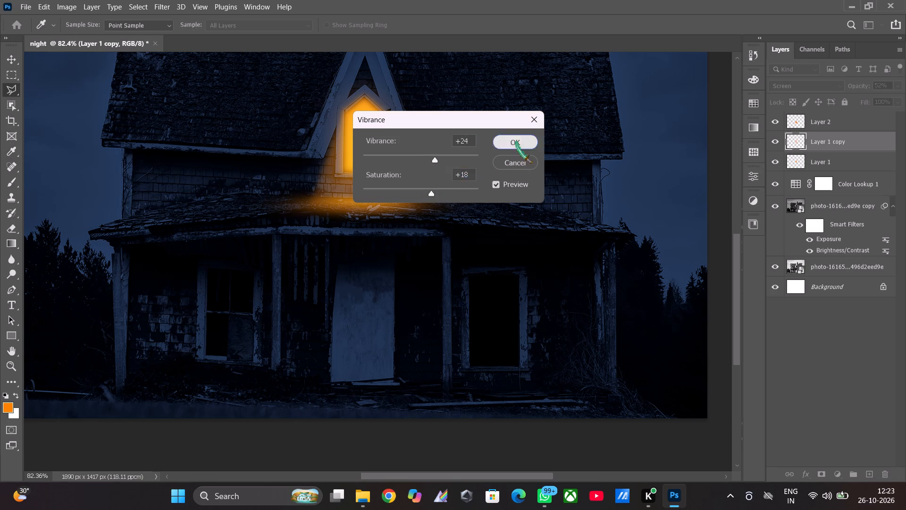
Apply a Vibrance adjustment to the Layer 1 window glow with vibrance +21 and moderately increased saturation.
{"action": "left_click", "coordinate": [834, 163]}
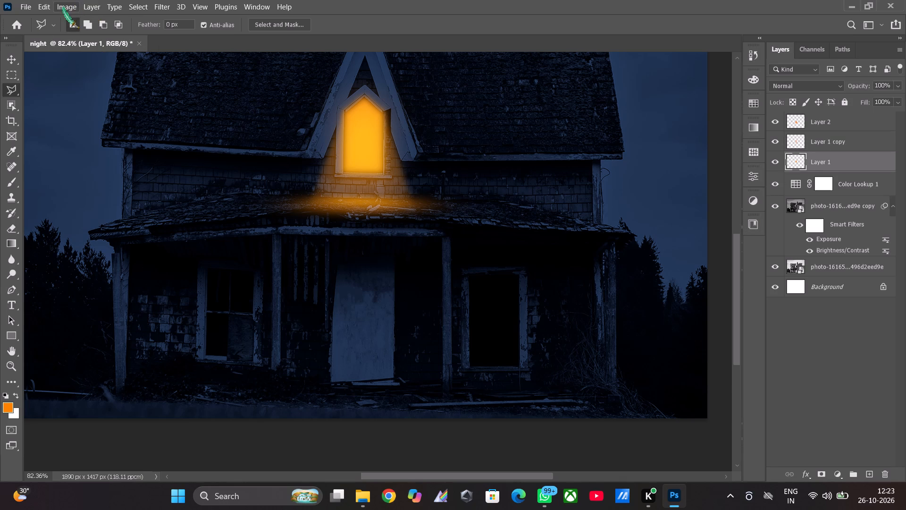
{"action": "left_click", "coordinate": [63, 7]}
{"action": "left_click", "coordinate": [106, 36]}
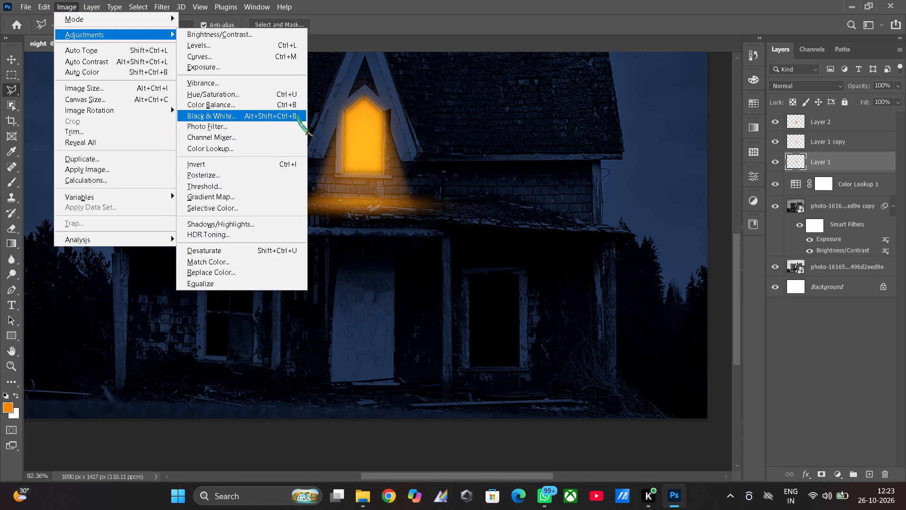
{"action": "left_click", "coordinate": [226, 86]}
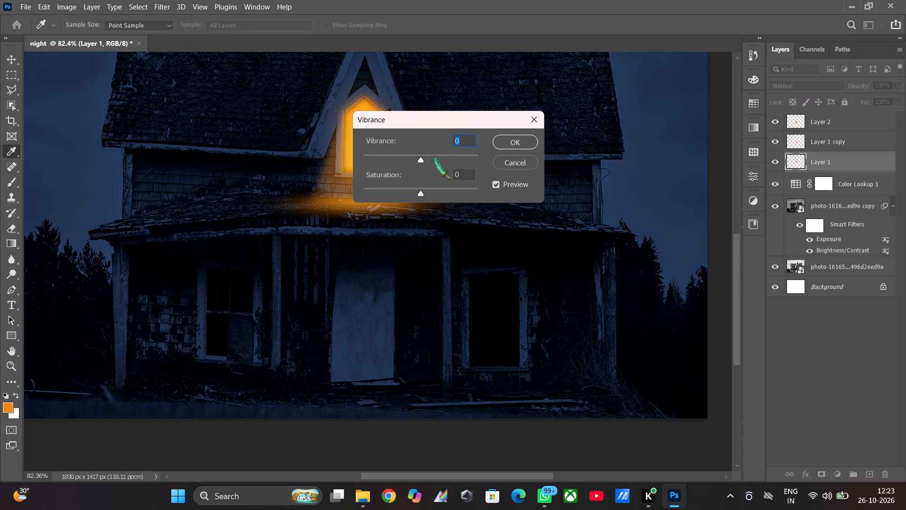
{"action": "left_click", "coordinate": [433, 156]}
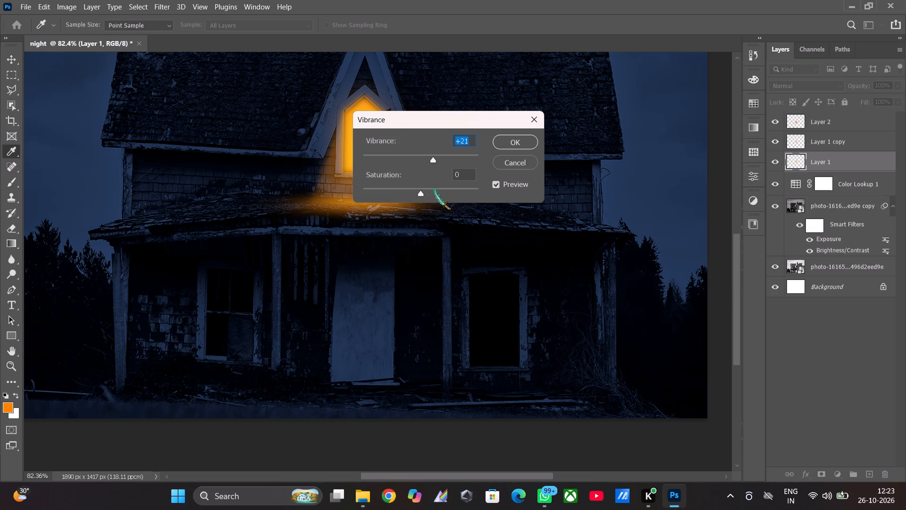
{"action": "left_click", "coordinate": [435, 189]}
{"action": "left_click", "coordinate": [516, 142]}
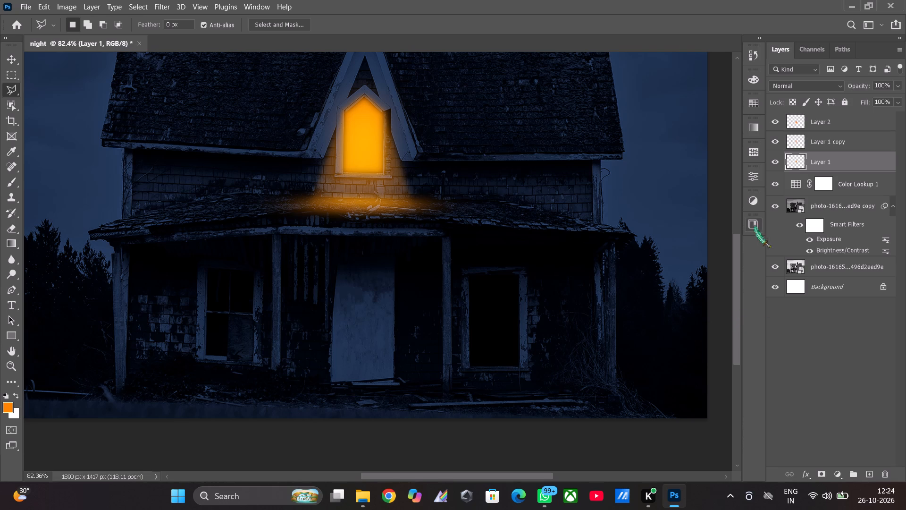
Open the Export As settings for the whole night composite and bring up the file format choices.
{"action": "left_click", "coordinate": [8, 346]}
{"action": "left_click_drag", "start_coordinate": [485, 272], "coordinate": [520, 350]}
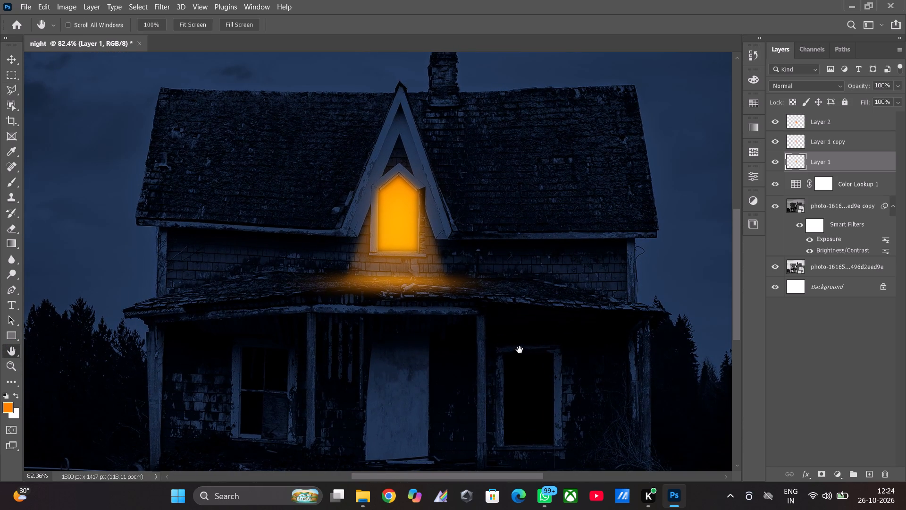
{"action": "left_click", "coordinate": [15, 366]}
{"action": "left_click_drag", "start_coordinate": [562, 311], "coordinate": [537, 318]}
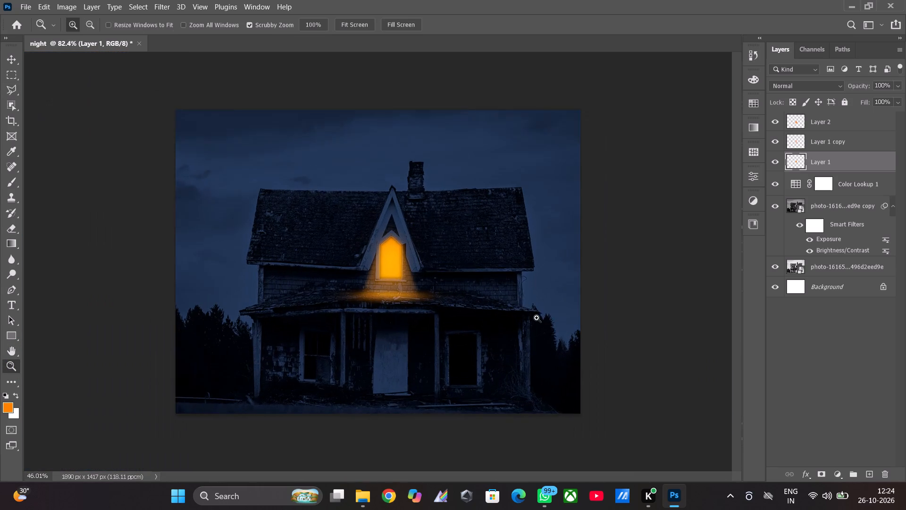
{"action": "left_click_drag", "start_coordinate": [537, 318], "coordinate": [538, 320]}
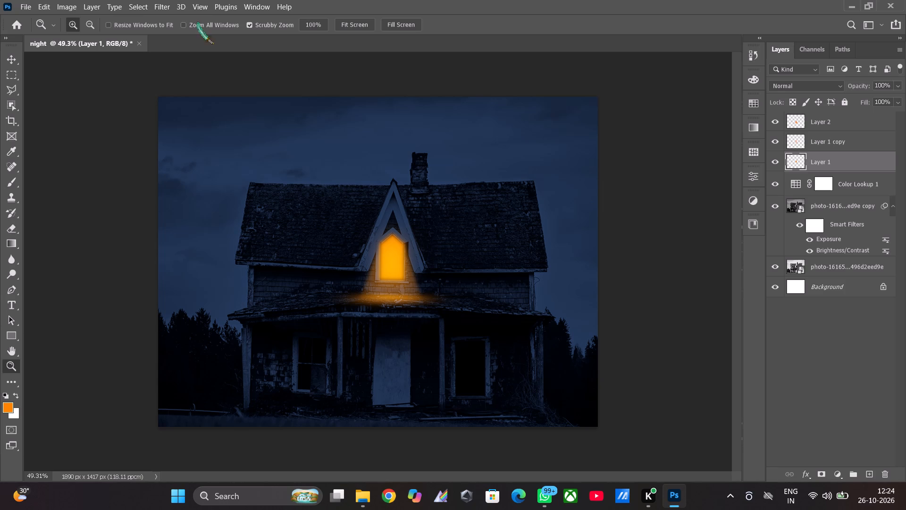
{"action": "left_click", "coordinate": [27, 4]}
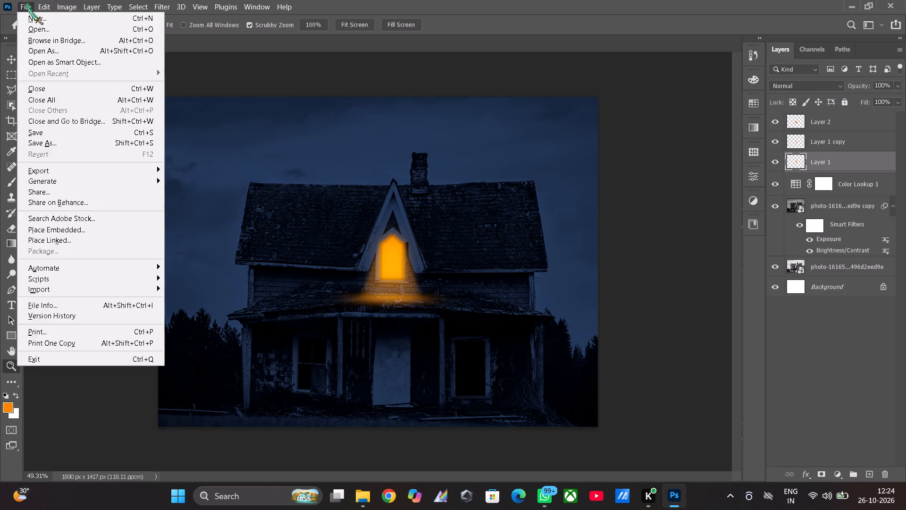
{"action": "left_click", "coordinate": [53, 173]}
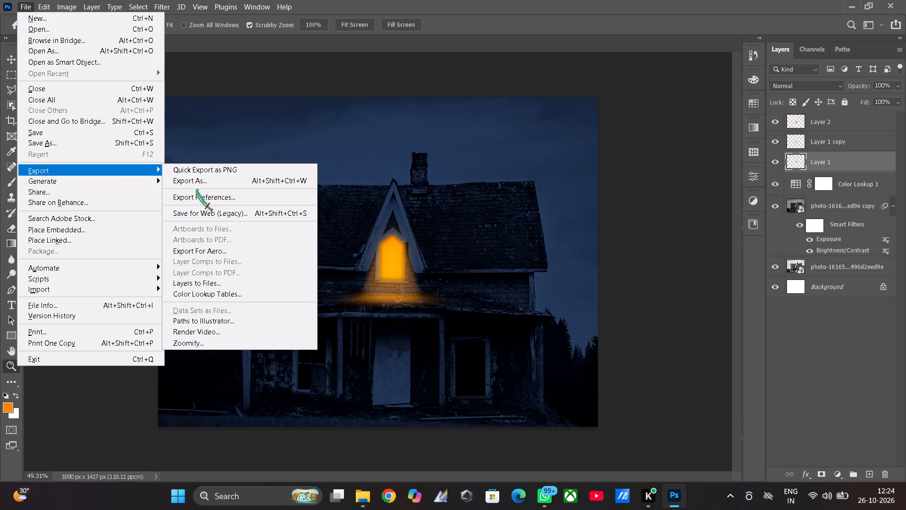
{"action": "left_click", "coordinate": [200, 181]}
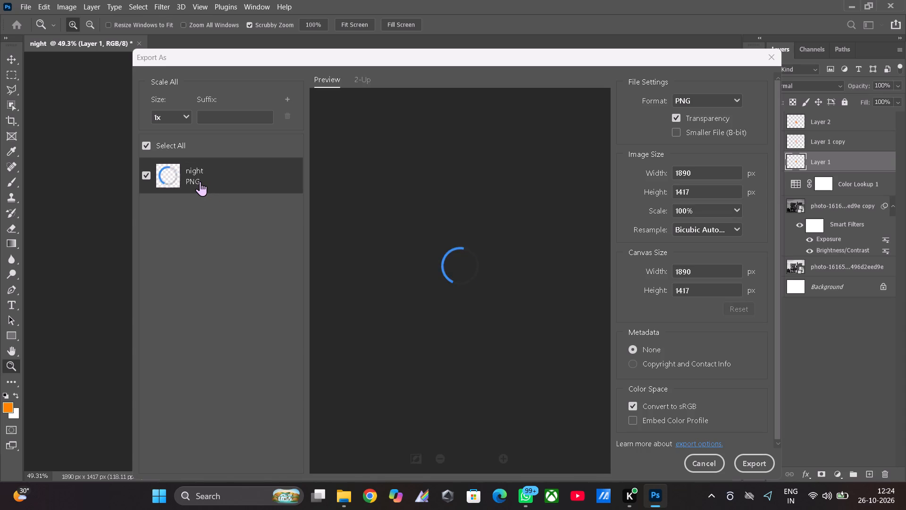
{"action": "left_click", "coordinate": [723, 94]}
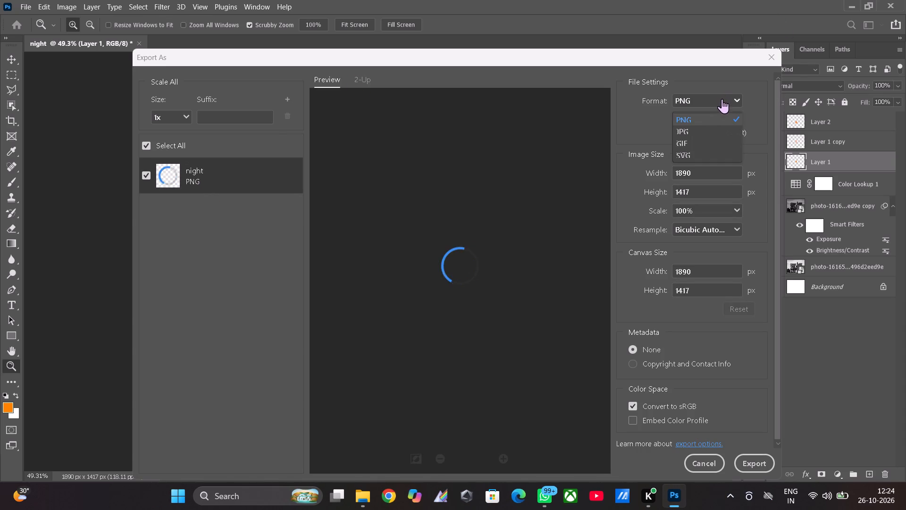
{"action": "left_click", "coordinate": [693, 136]}
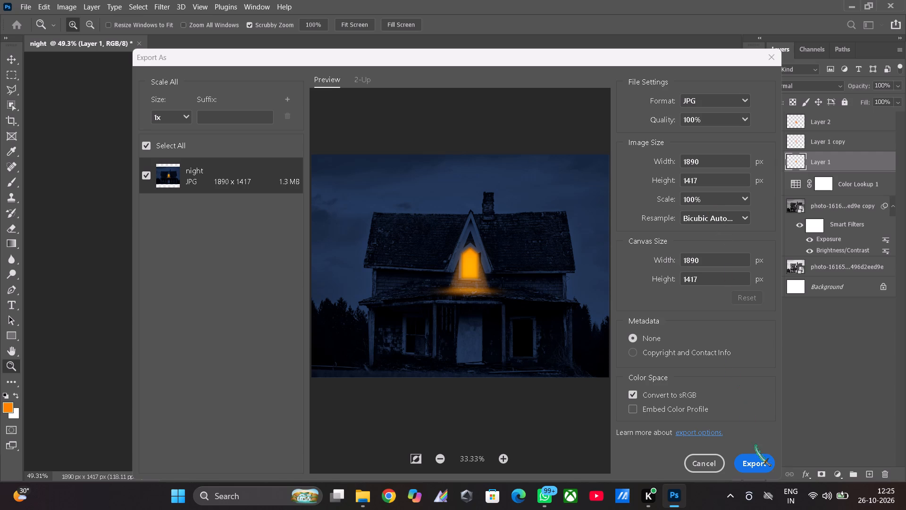